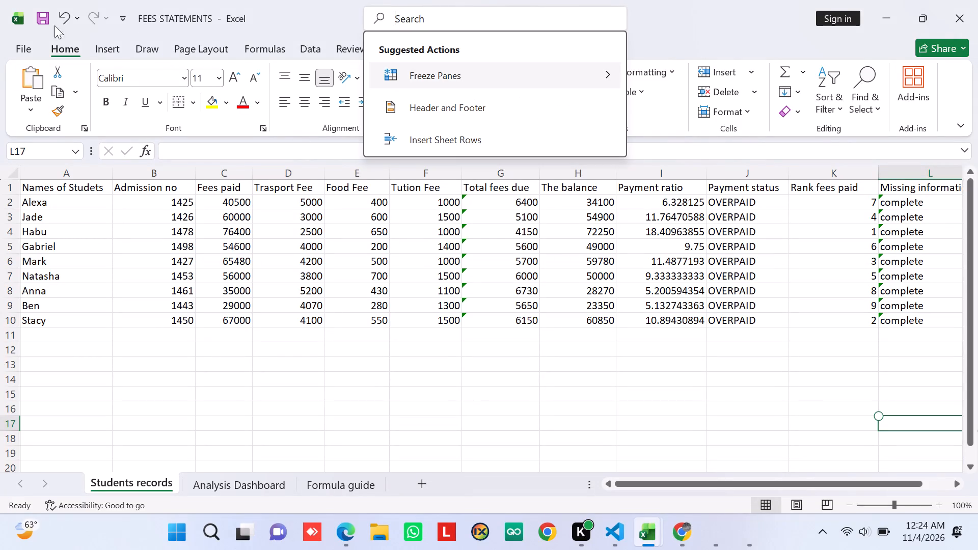
Save the FEES STATEMENTS workbook.
click(39, 19)
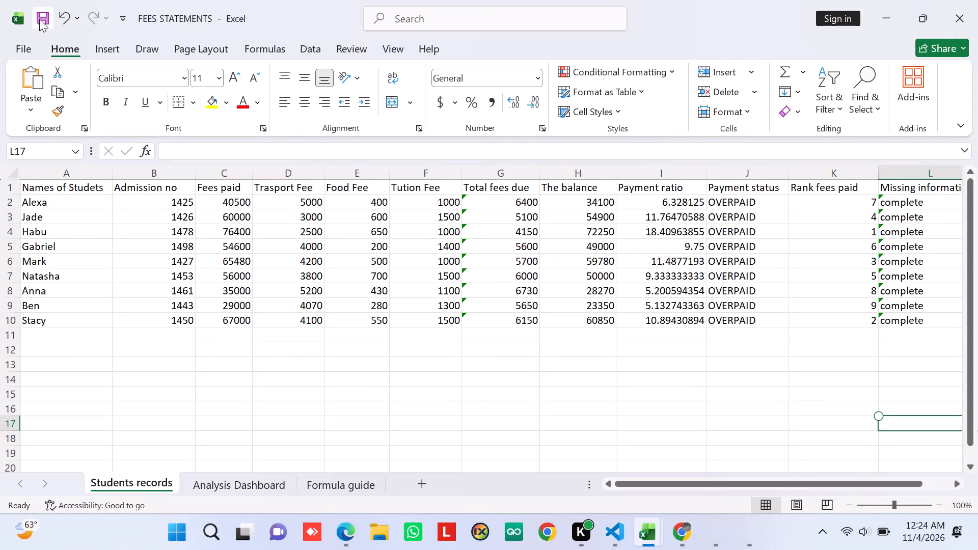
Create a new blank workbook.
click(27, 51)
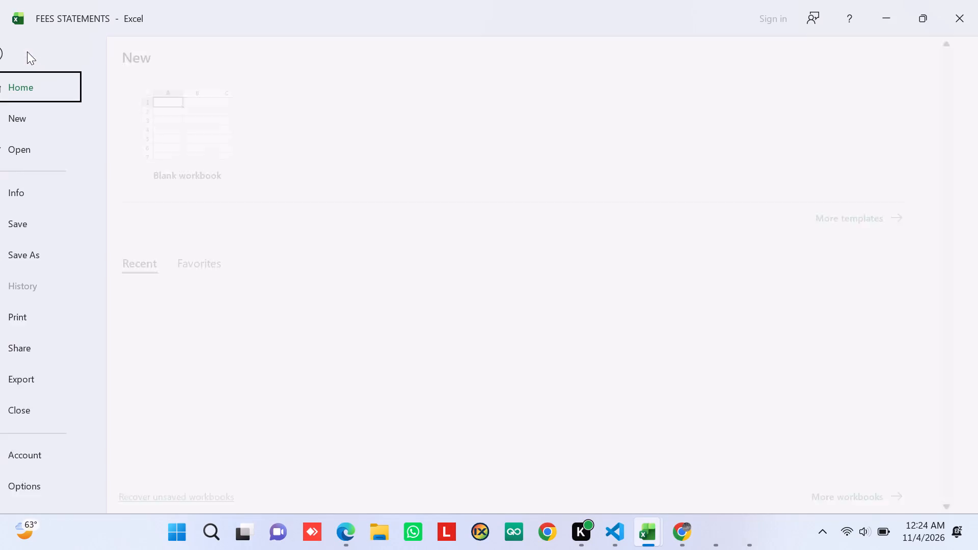
scroll(253, 363, down, 1)
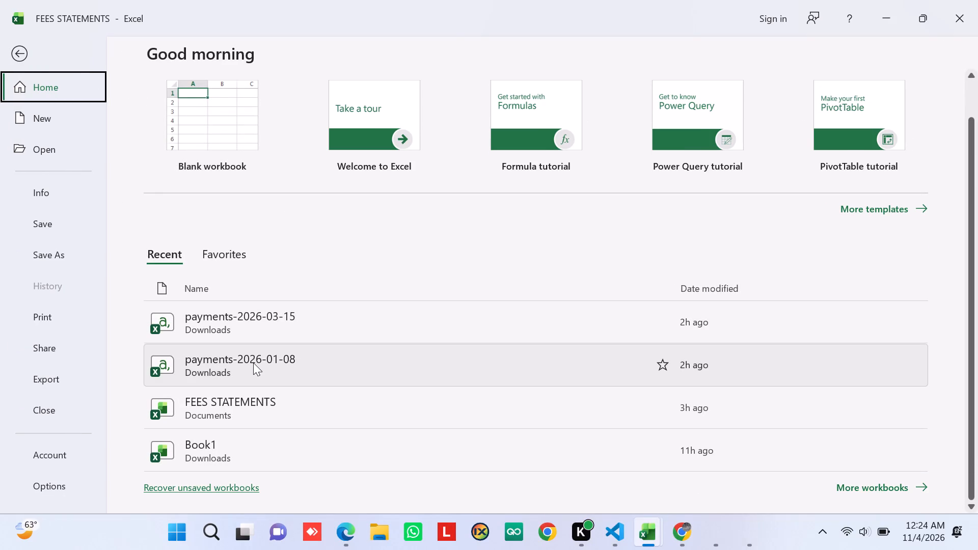
scroll(253, 363, down, 1)
scroll(253, 363, up, 2)
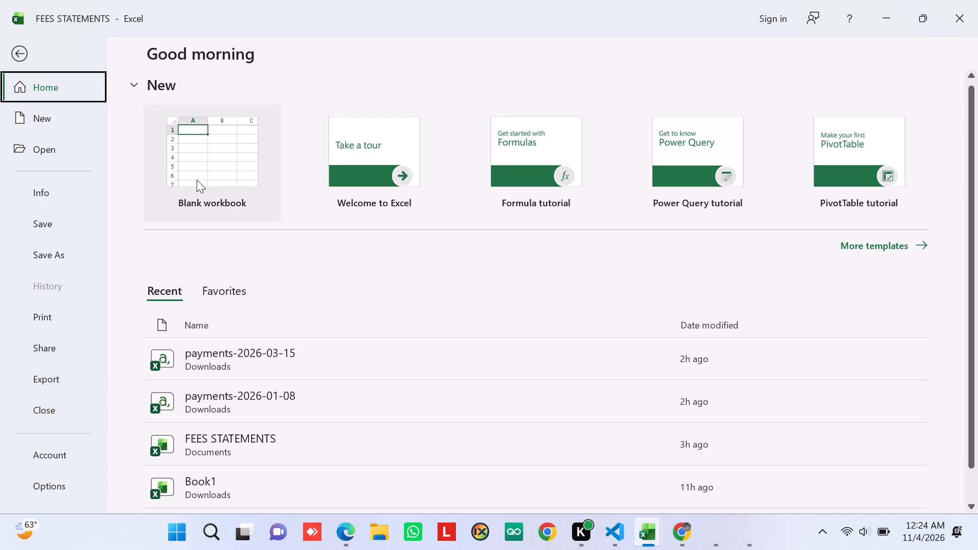
click(197, 180)
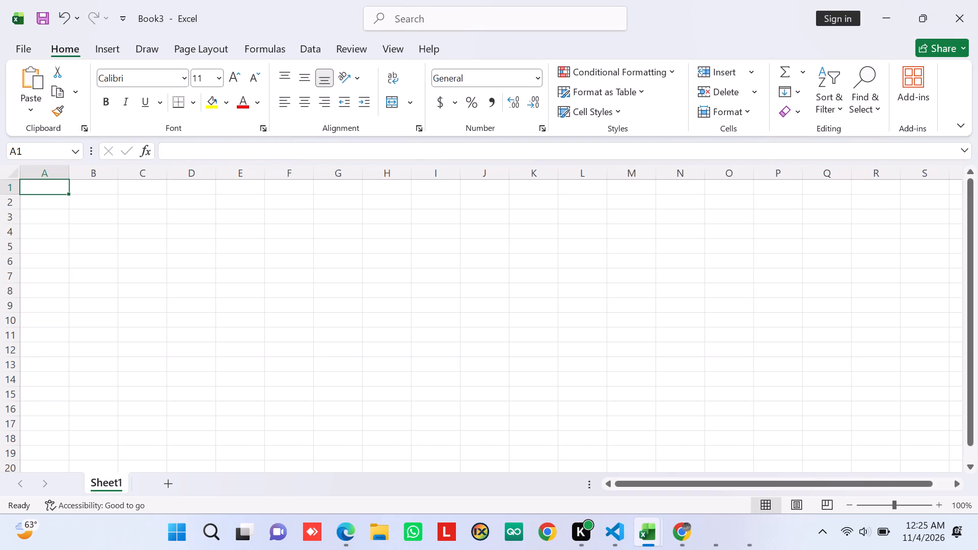
Enter the column header "Date" in cell A1.
text(ate)
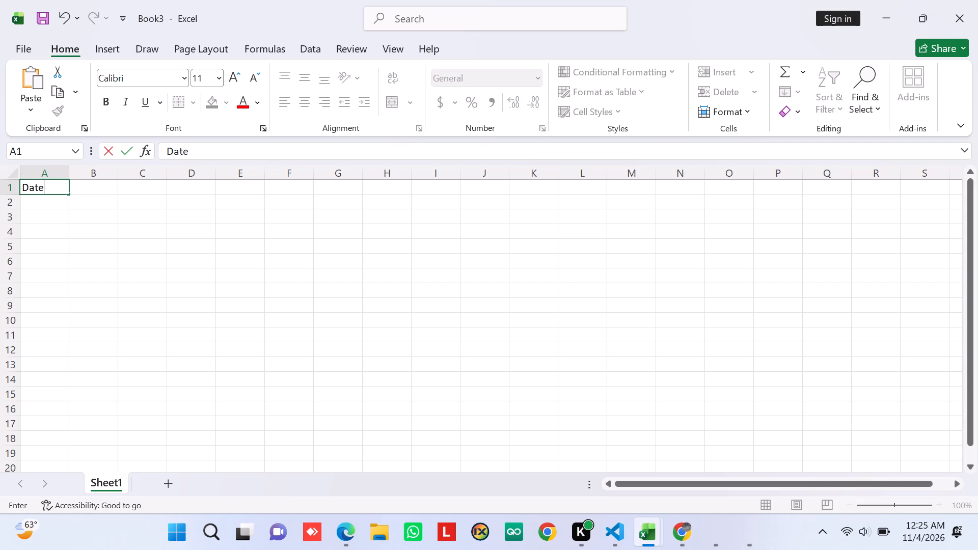
key(Down)
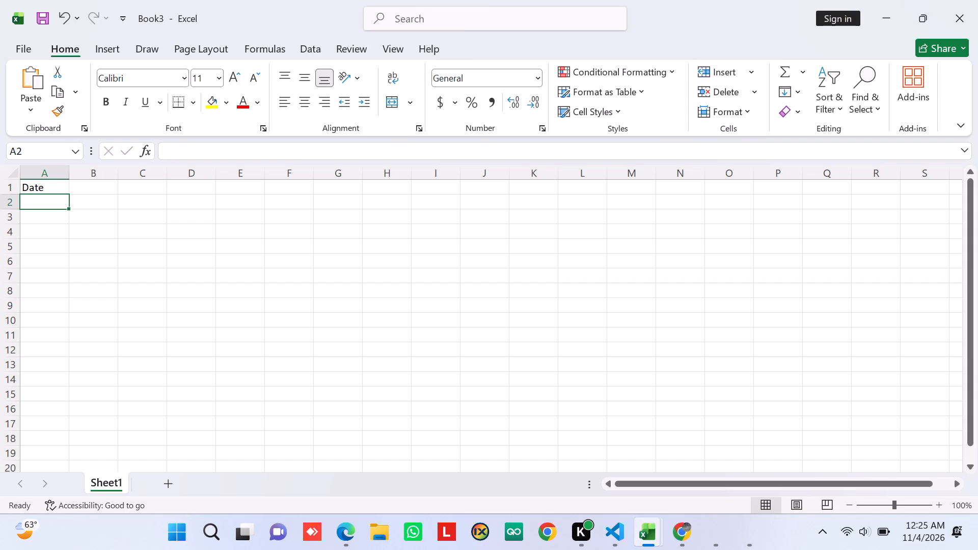
Enter the date 1 Nov in cells A2 and A3 under the Date header.
key(1)
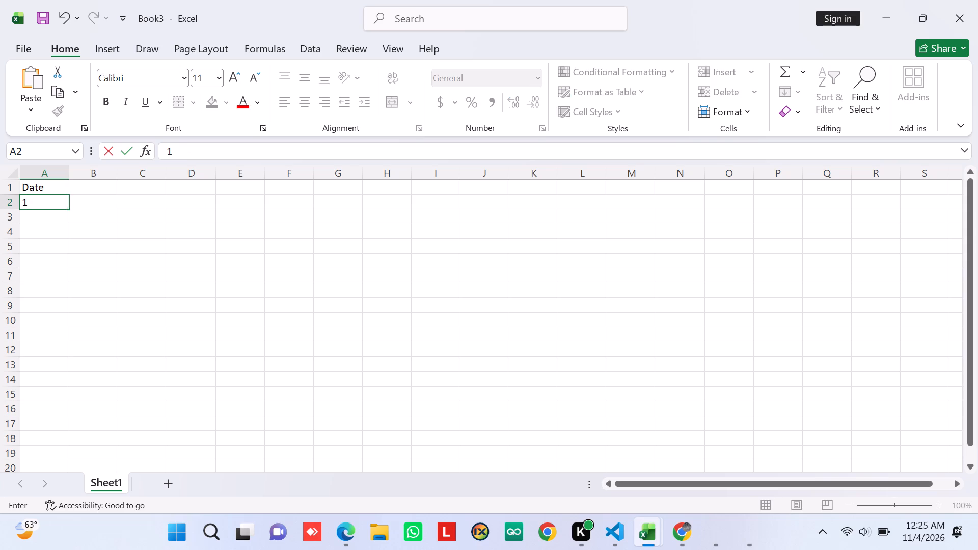
key(space)
key(n)
text(ov)
key(Down)
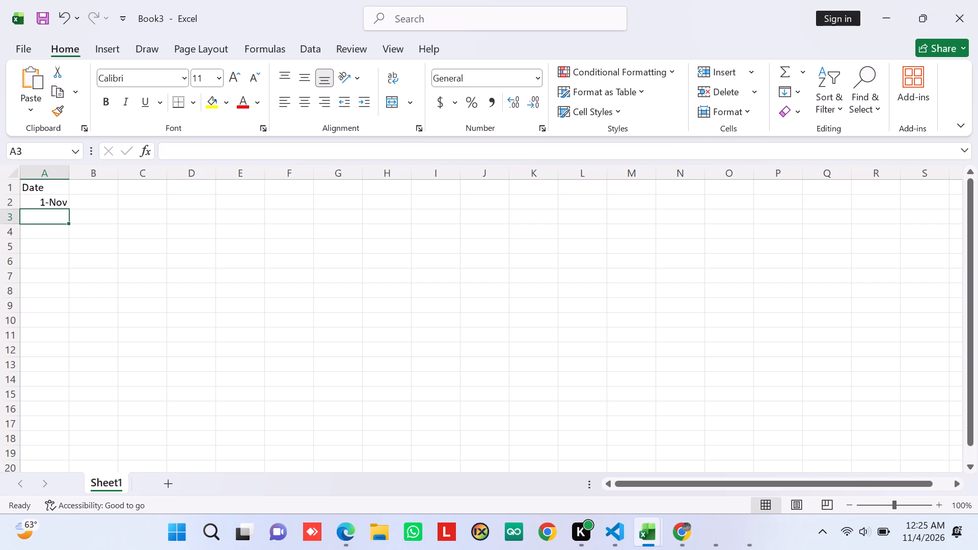
key(1)
key(n)
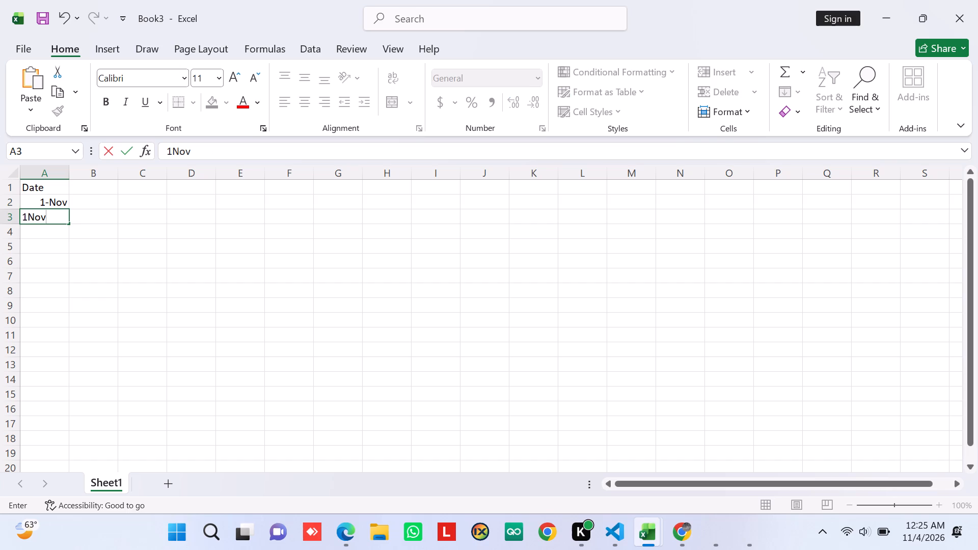
key(Down)
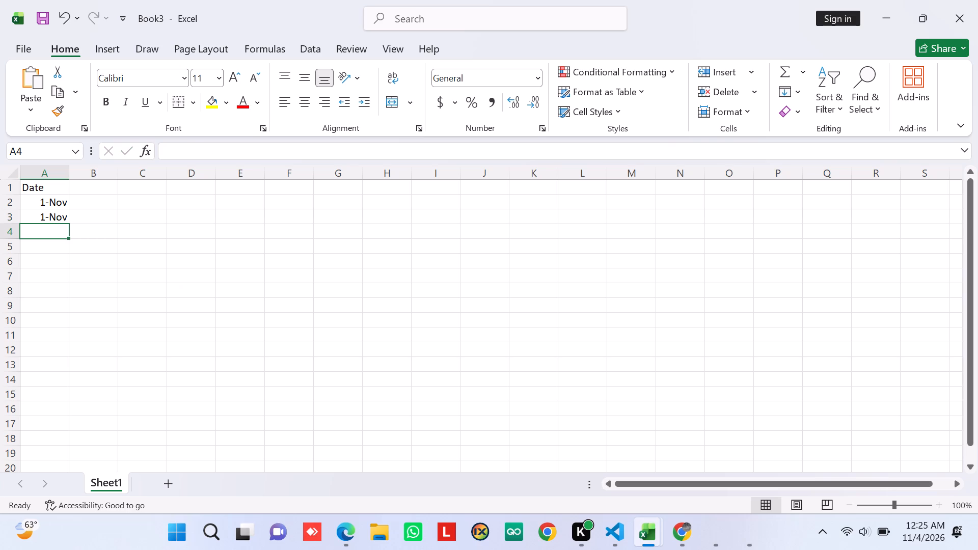
Enter the date 1 Nov in cells A4 and A5 of the Date column.
key(1)
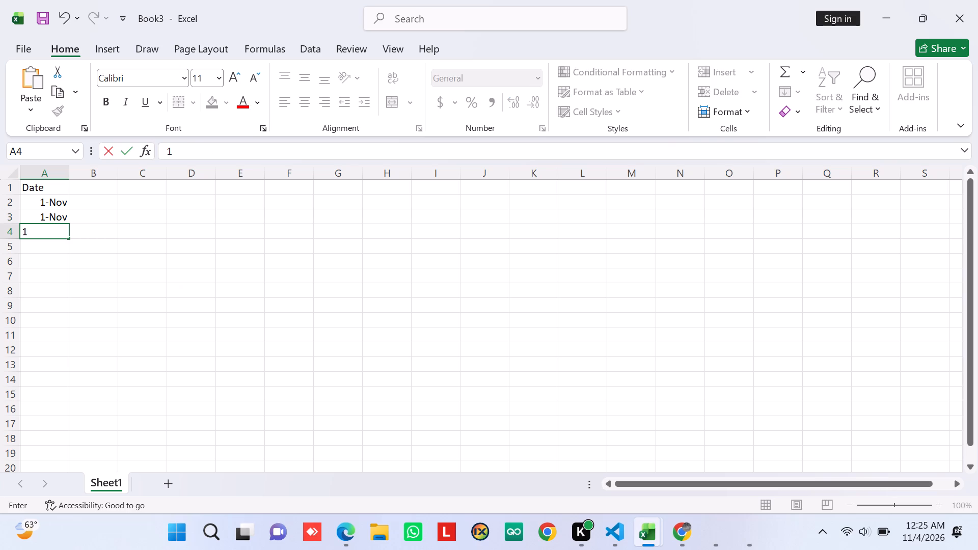
text(nov)
key(Down)
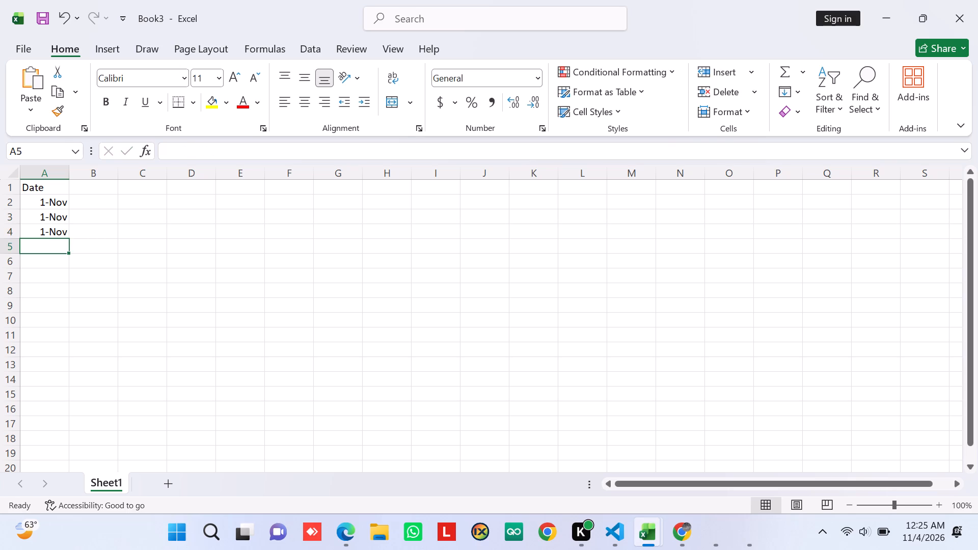
key(1)
text(NOV)
key(BackSpace)
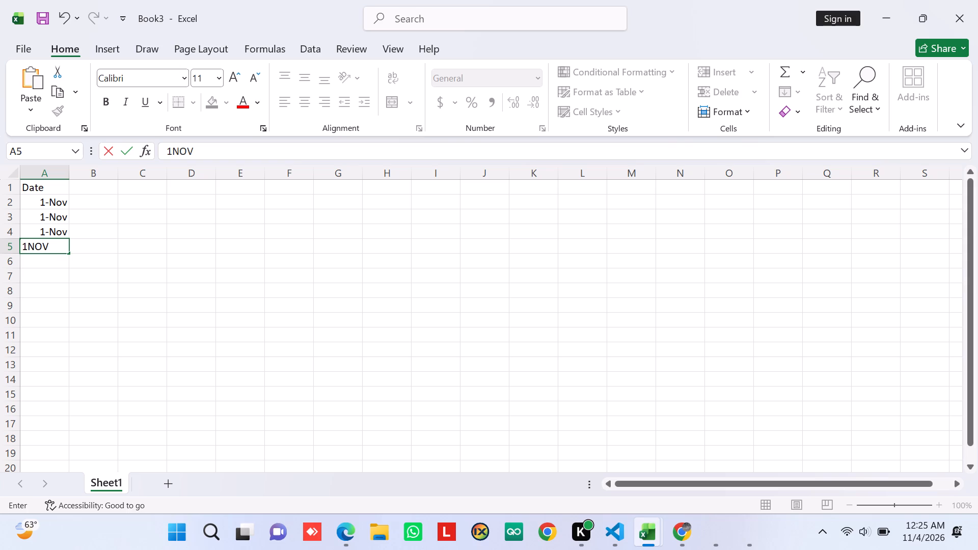
key(BackSpace)
key(BackSpace)
key(space)
key(n)
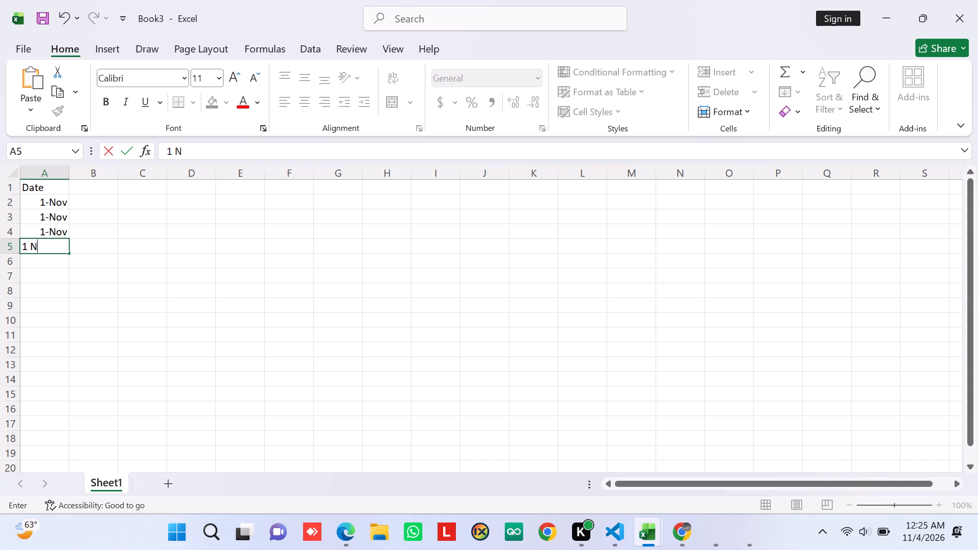
text(ov)
key(Down)
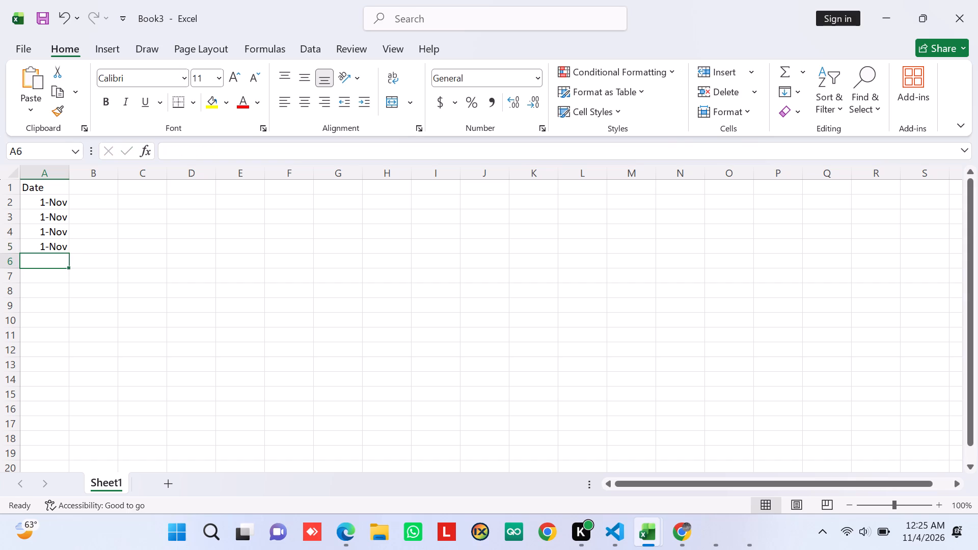
Enter the date 2 Nov in cells A6 and A7 of the Date column.
key(2)
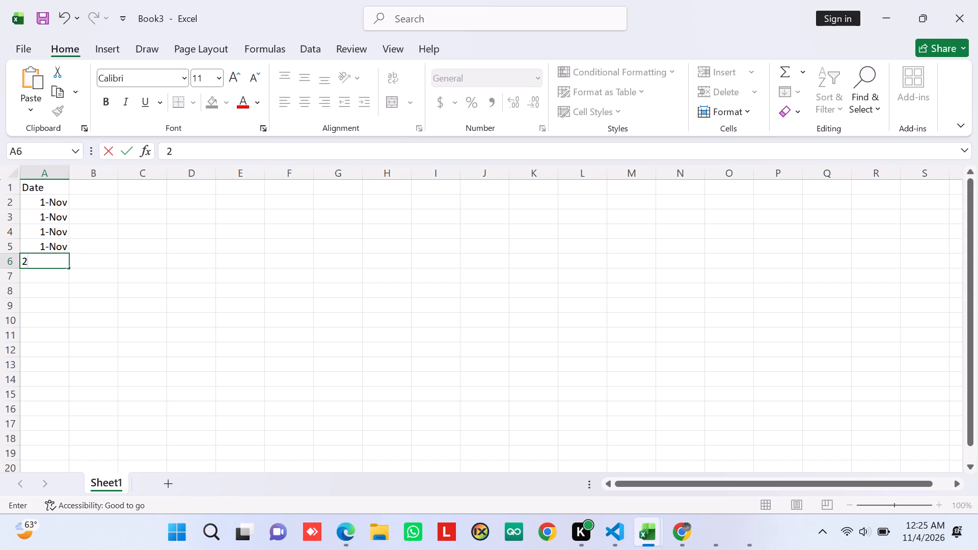
key(n)
key(BackSpace)
key(space)
key(n)
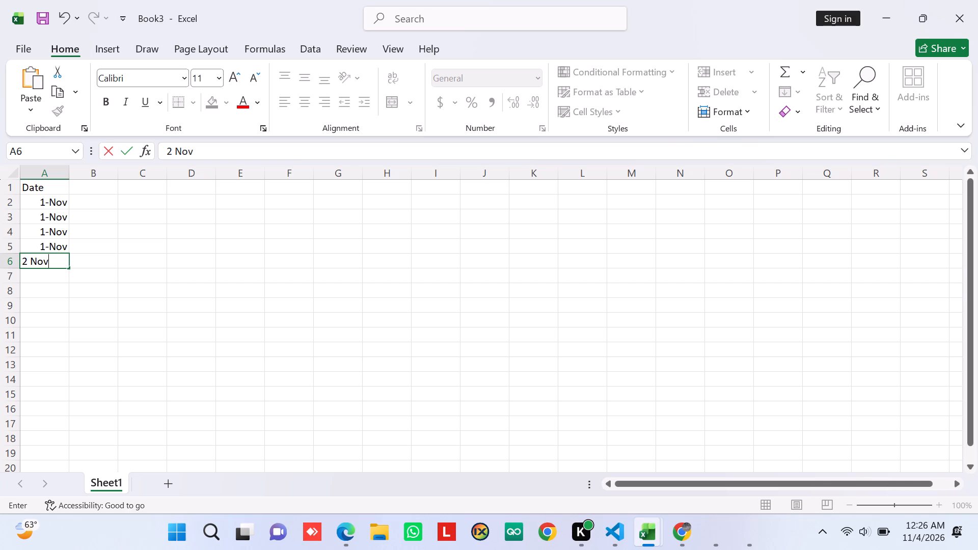
key(Down)
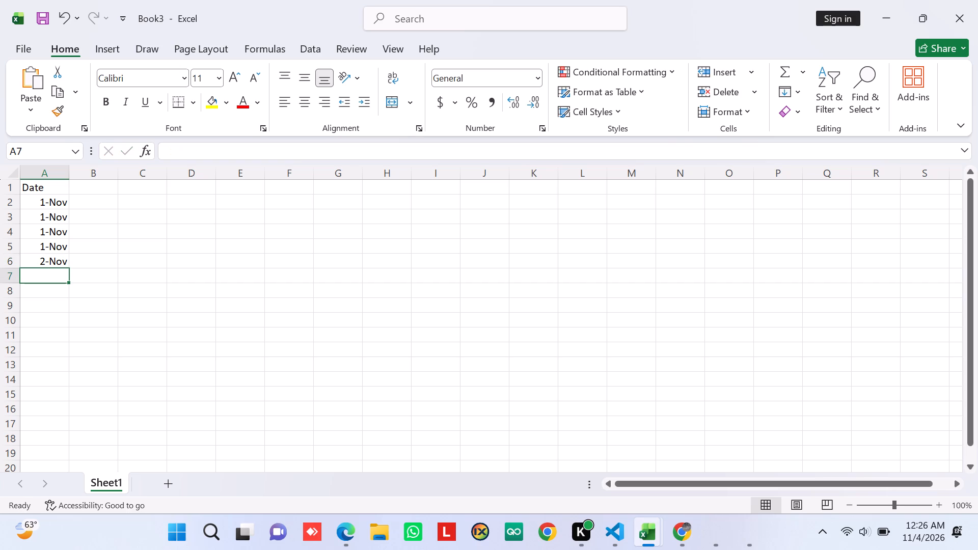
key(2)
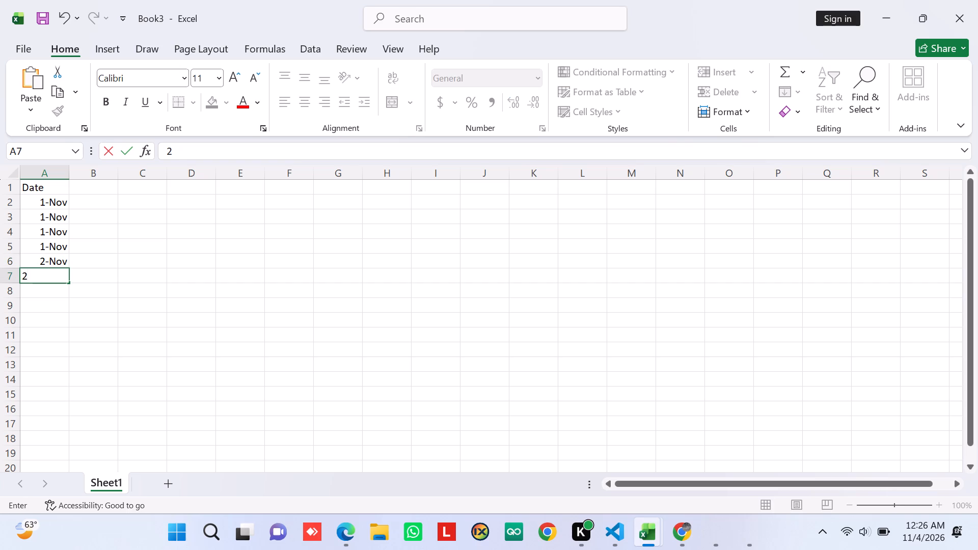
key(space)
text(N)
key(Down)
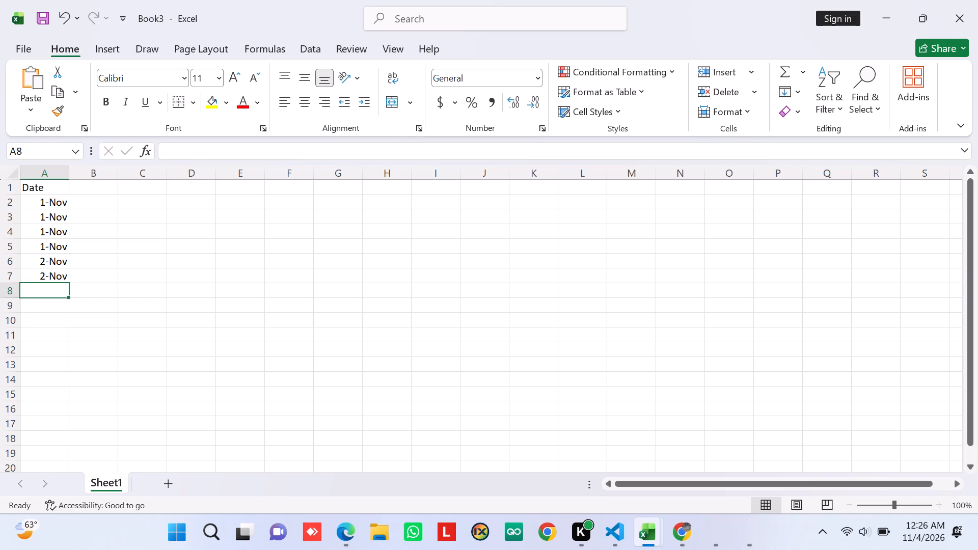
Enter the date 2 Nov in cells A8 and A9 of the Date column.
key(2)
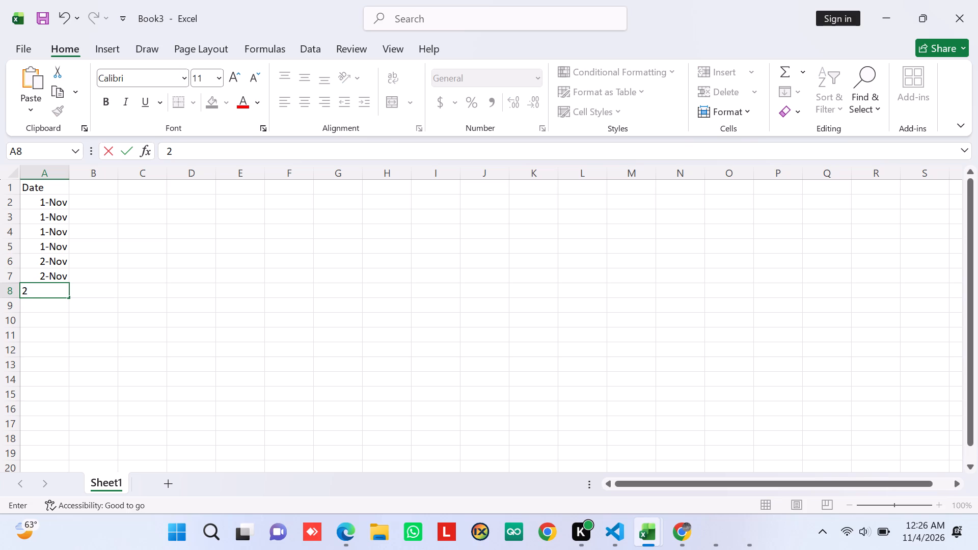
key(space)
text(N)
key(o)
key(v)
key(Down)
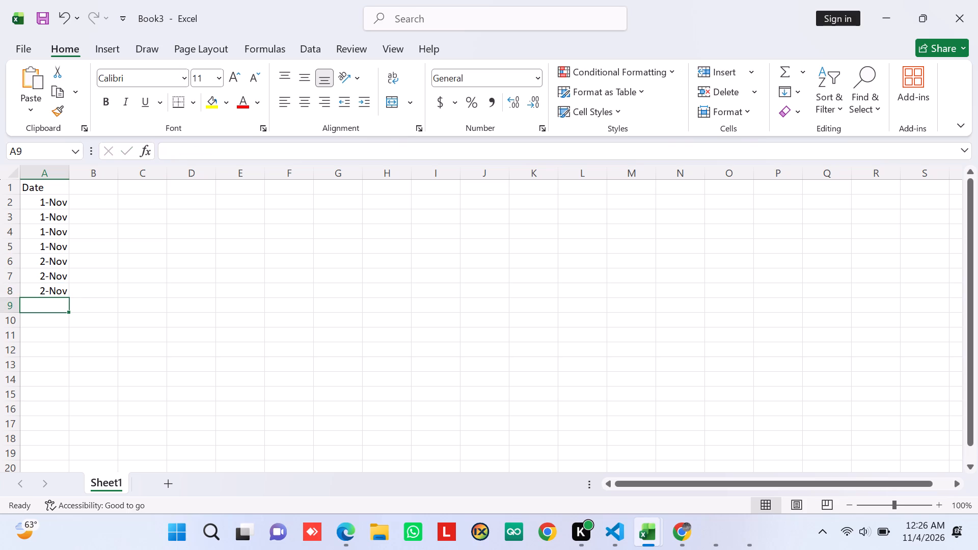
key(2)
key(space)
text(N)
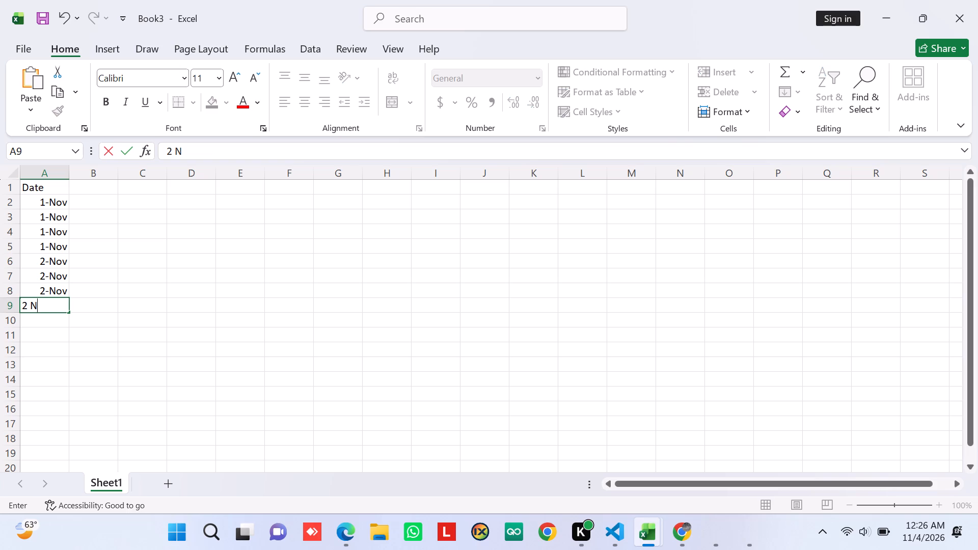
text(ov)
key(Down)
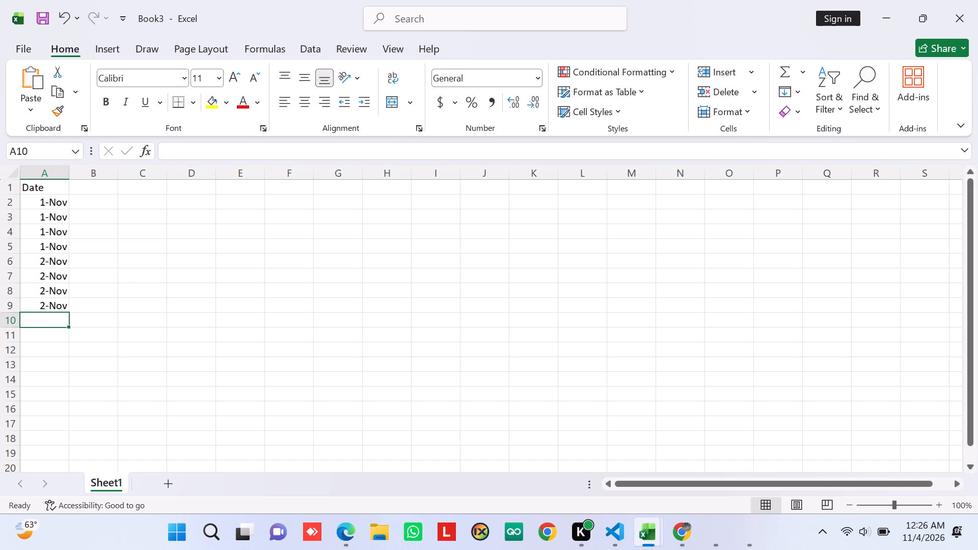
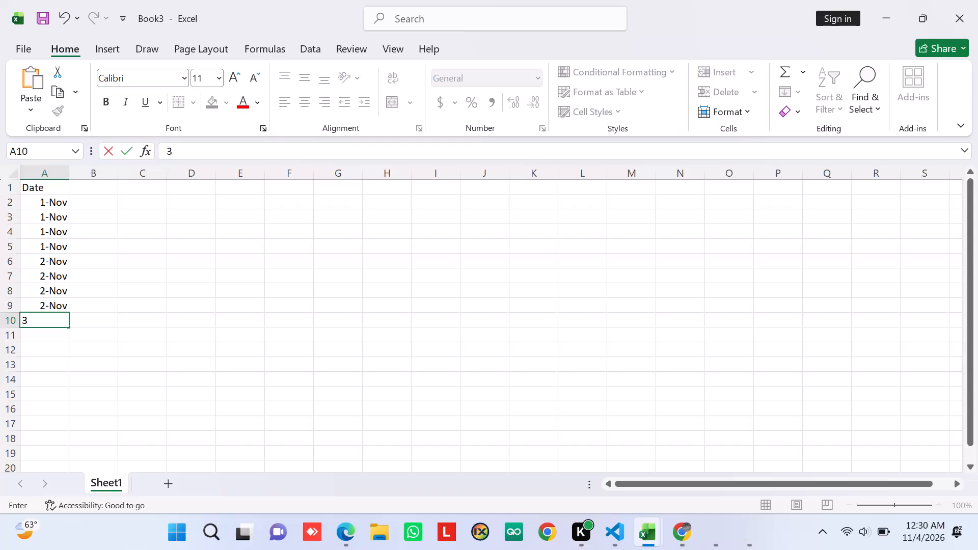
Enter the date 3 Nov in cells A10 and A11 of the Date column.
key(space)
text(N)
key(Down)
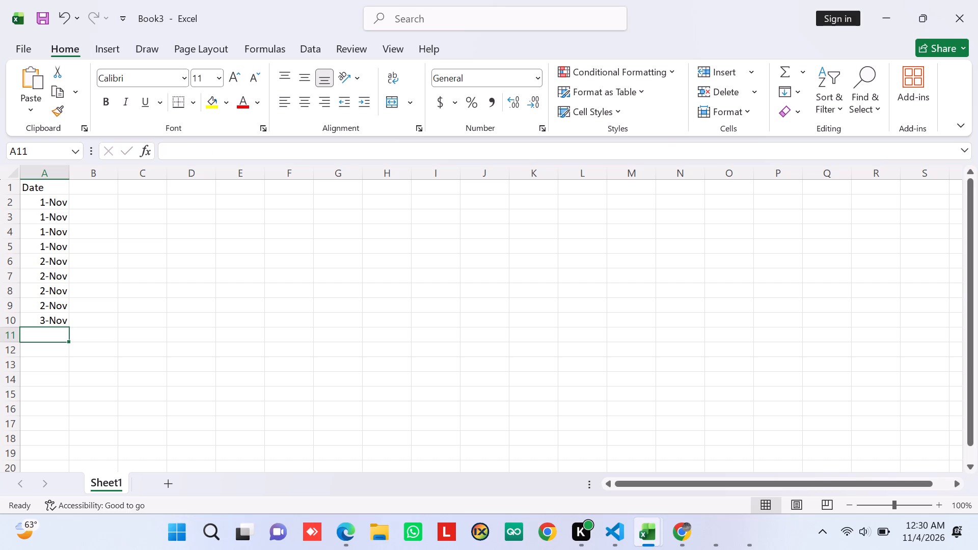
key(3)
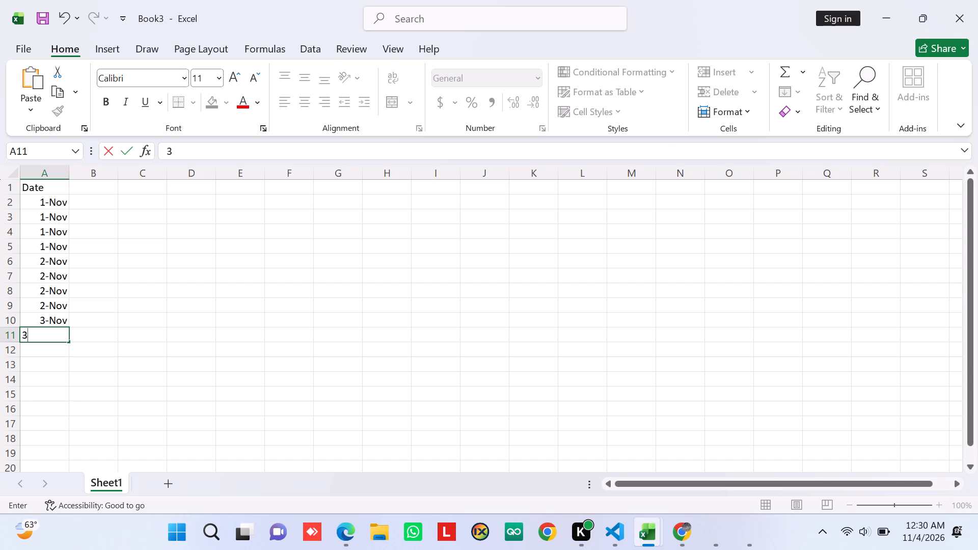
key(space)
text(N)
text(ov)
key(Down)
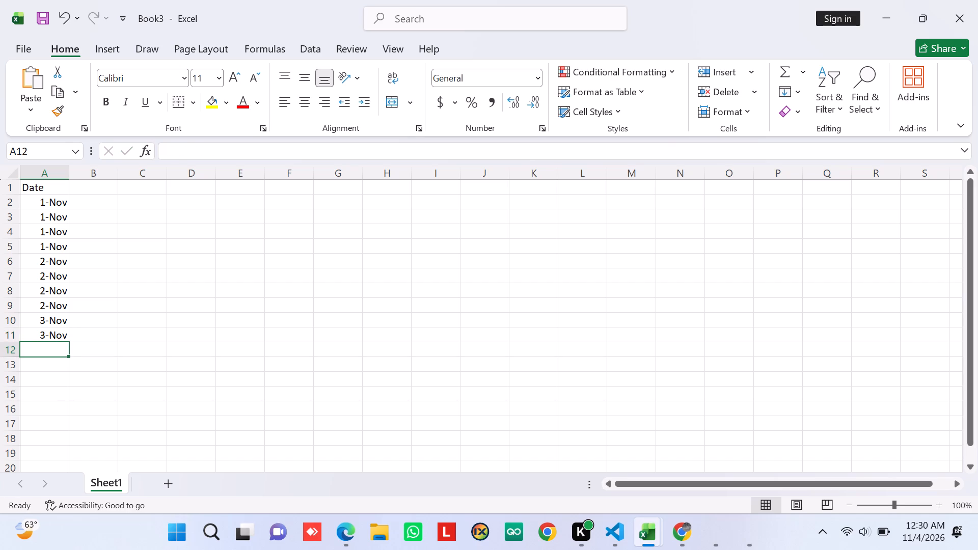
Enter the date 3 Nov in cells A12 and A13 of the Date column.
key(3)
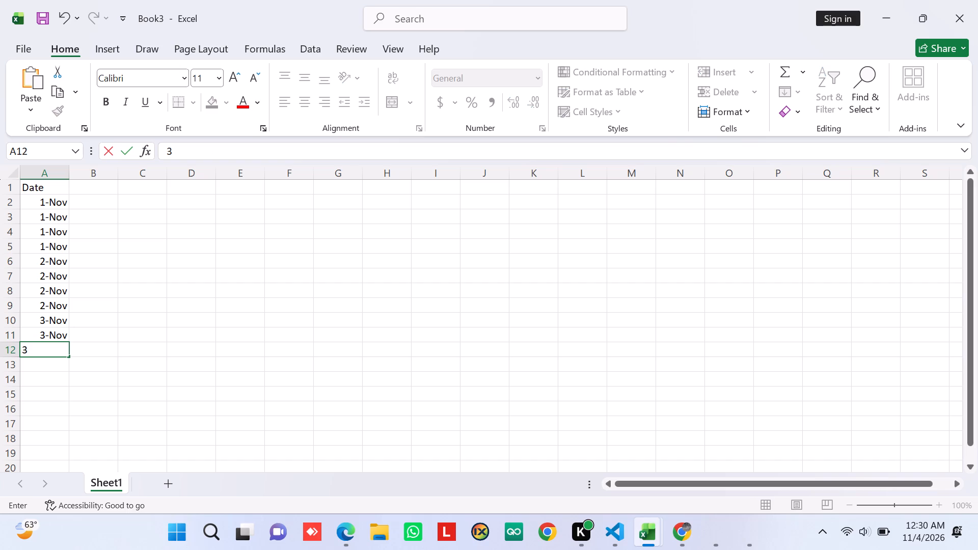
key(space)
key(n)
text(ov)
key(Down)
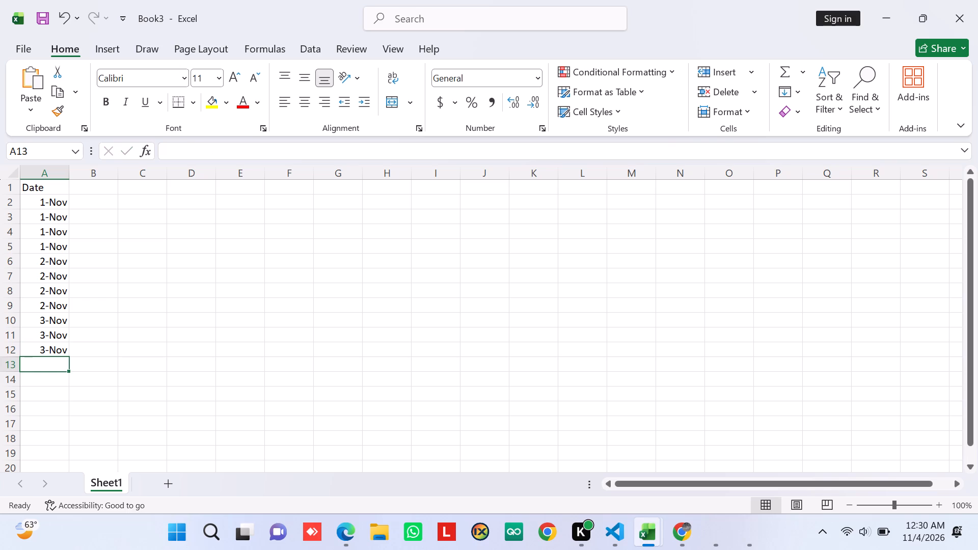
key(3)
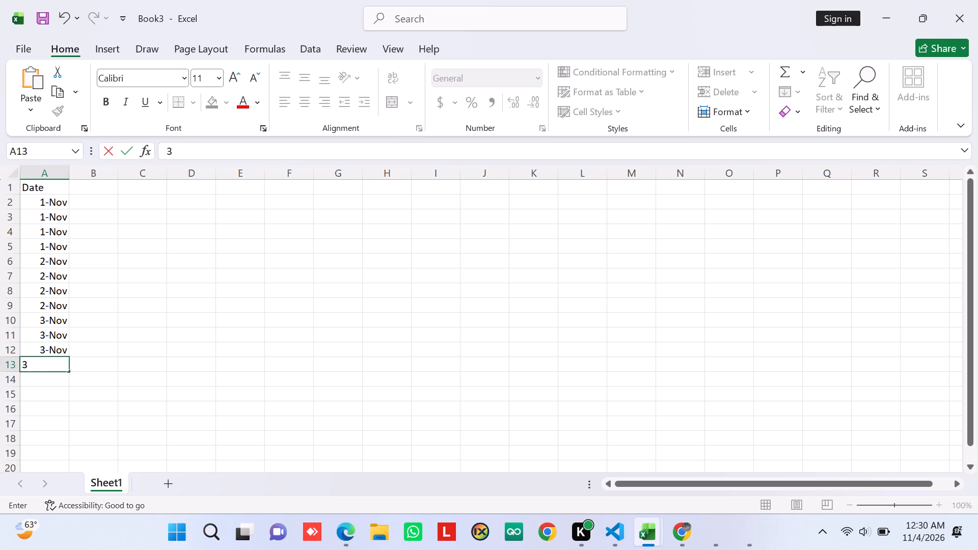
key(space)
key(n)
text(ov)
key(Down)
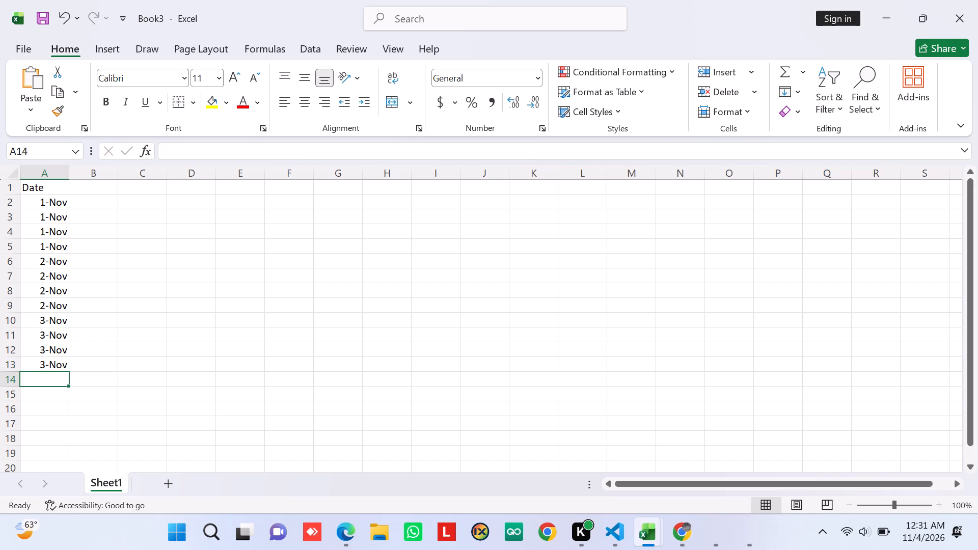
Enter the date 4 Nov in cells A14 and A15 of the Date column.
key(4)
key(space)
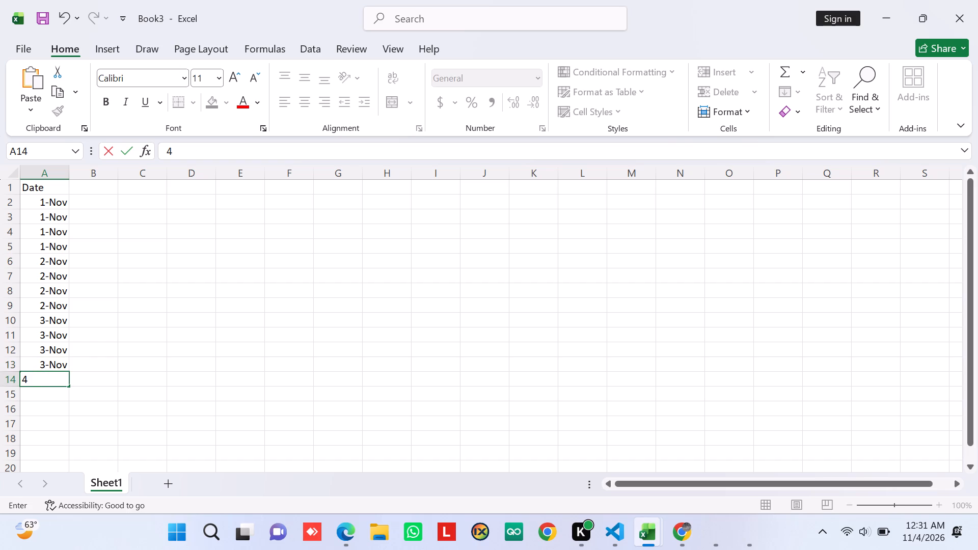
key(n)
text(ov)
key(Down)
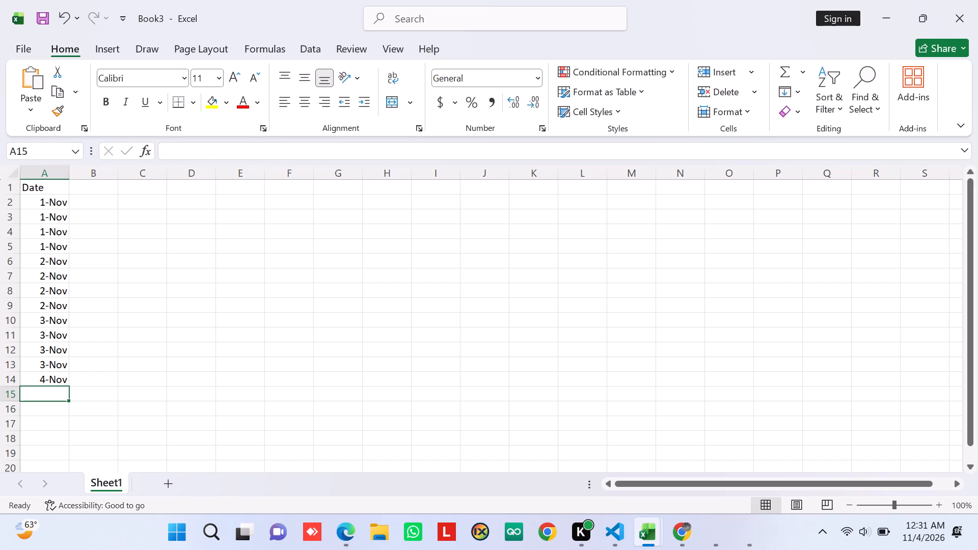
key(4)
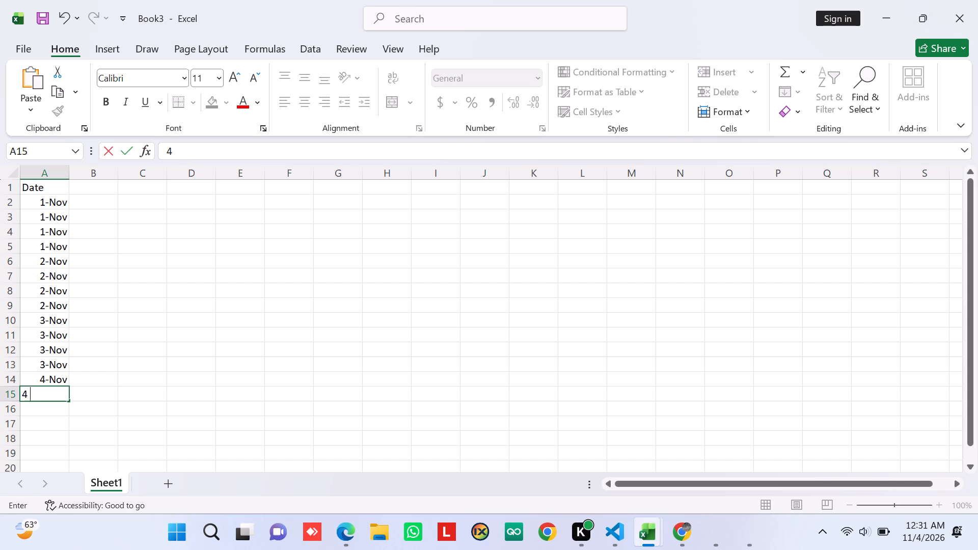
key(n)
text(ov)
key(Down)
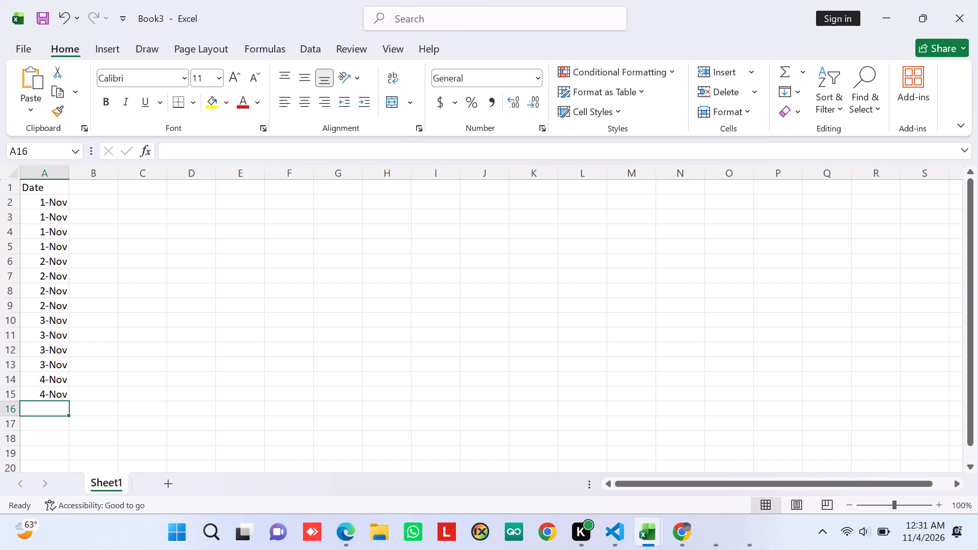
Enter the date 4 Nov in cells A16 and A17 of the Date column.
key(4)
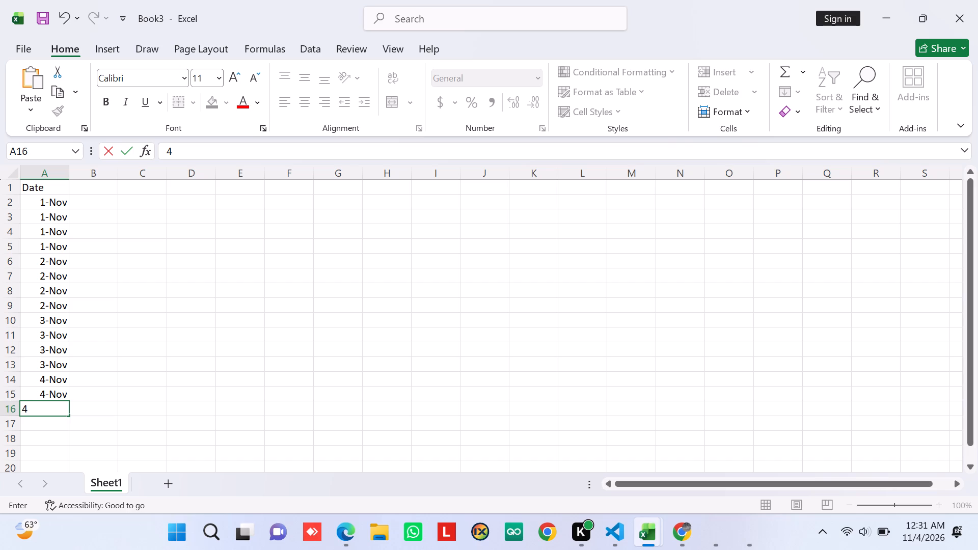
key(space)
key(n)
text(ov)
key(Down)
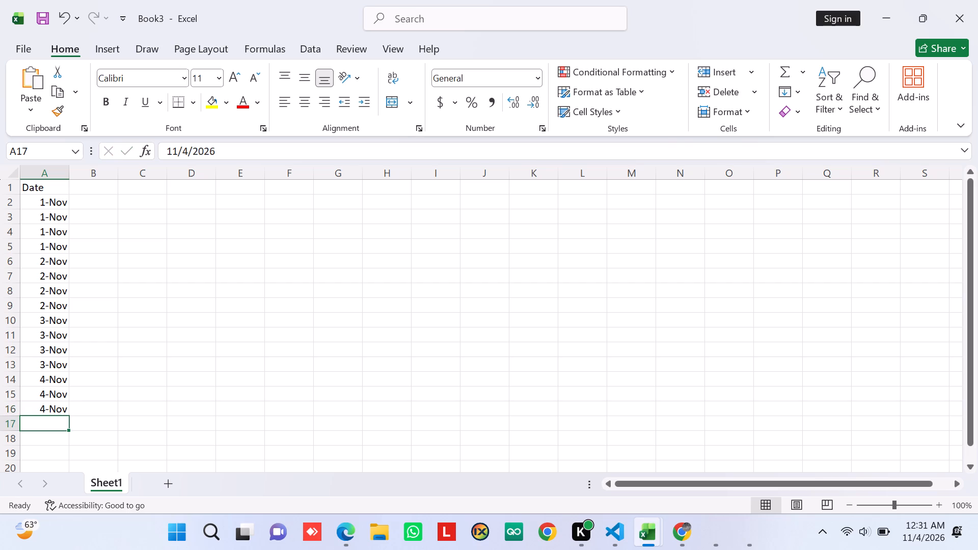
key(4)
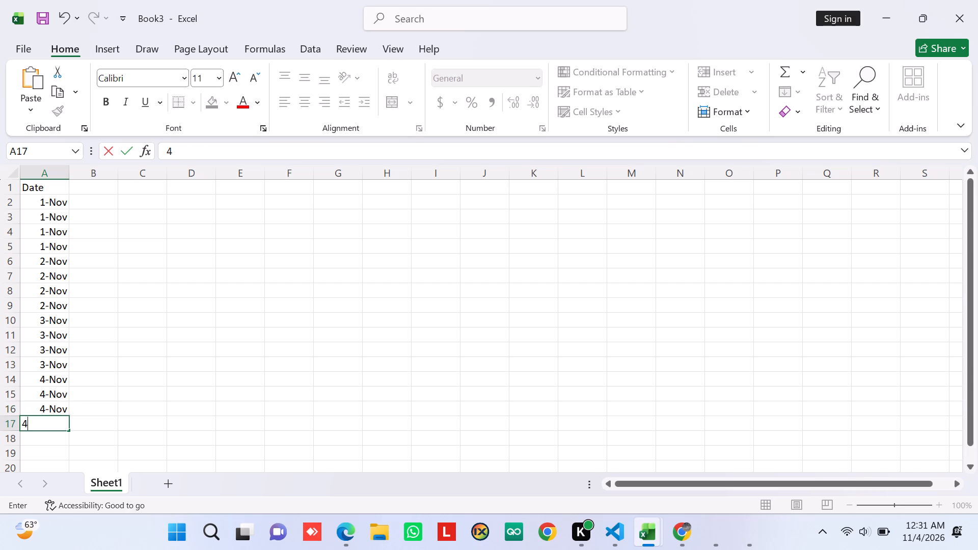
key(space)
text(N)
key(o)
key(v)
key(Down)
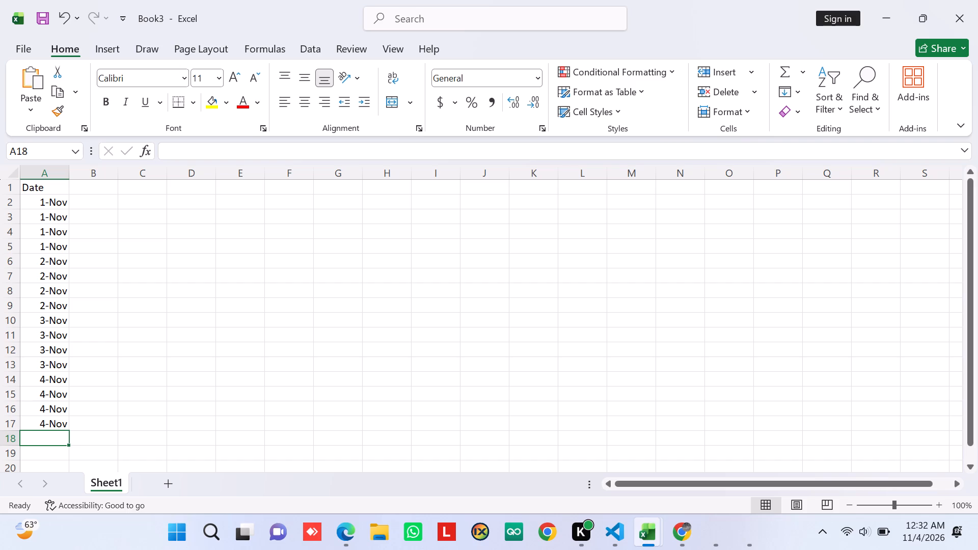
Enter the date 5 Nov in cells A18 and A19 of the Date column.
key(5)
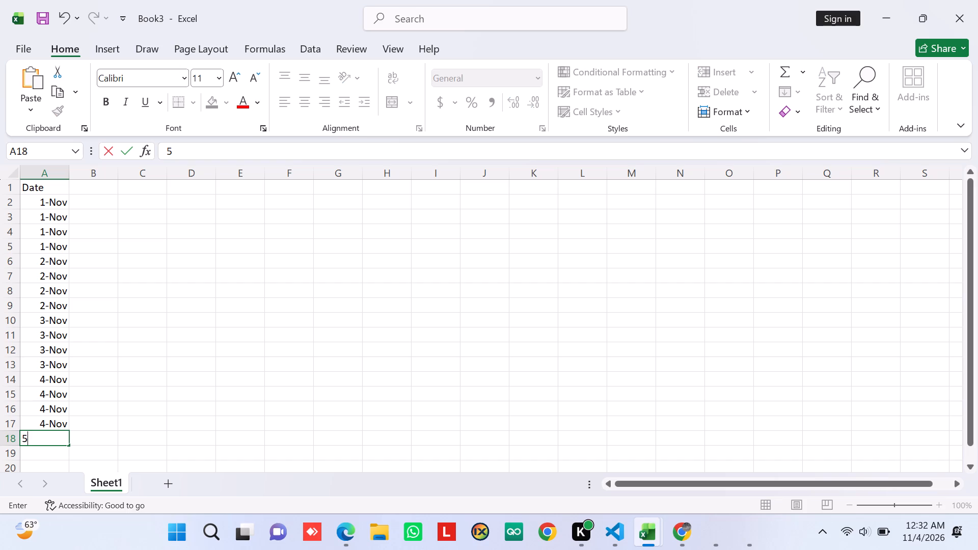
key(space)
key(n)
text(ov)
key(Down)
key(5)
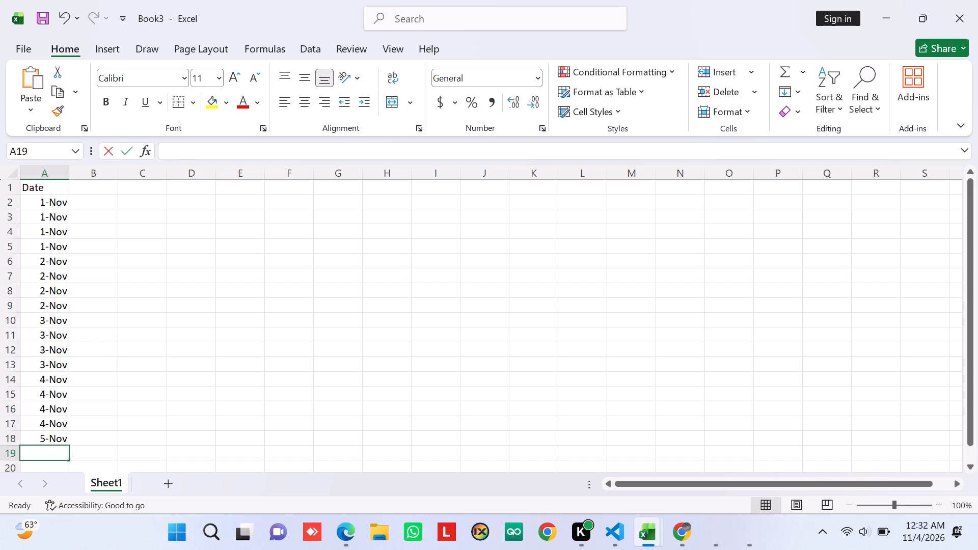
key(space)
text(n)
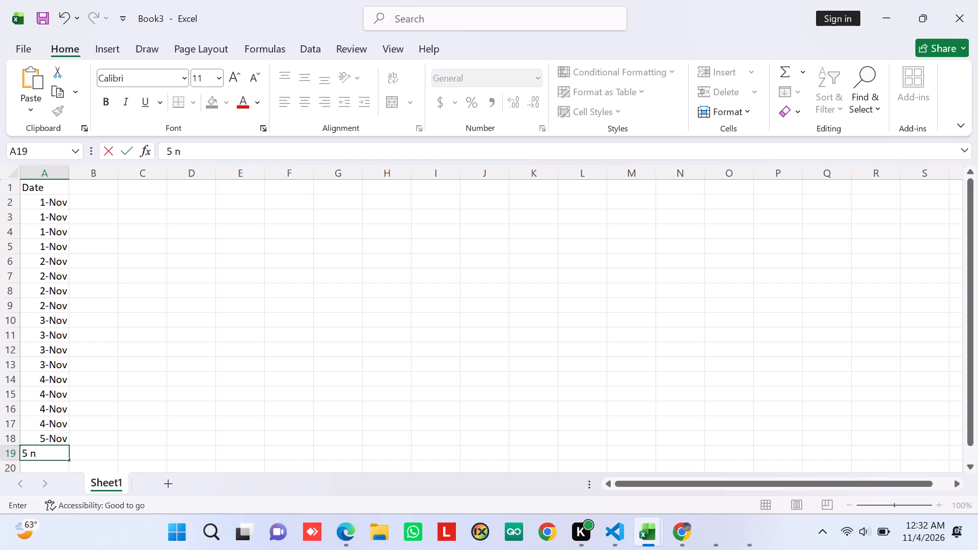
key(BackSpace)
key(n)
text(ov)
key(Down)
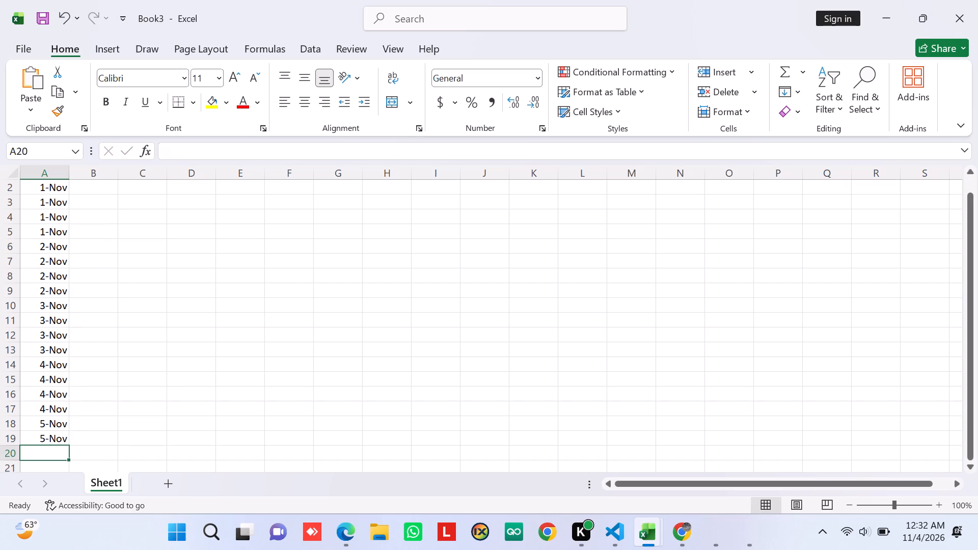
Enter the date 5 Nov in cell A20 of the Date column.
key(5)
key(n)
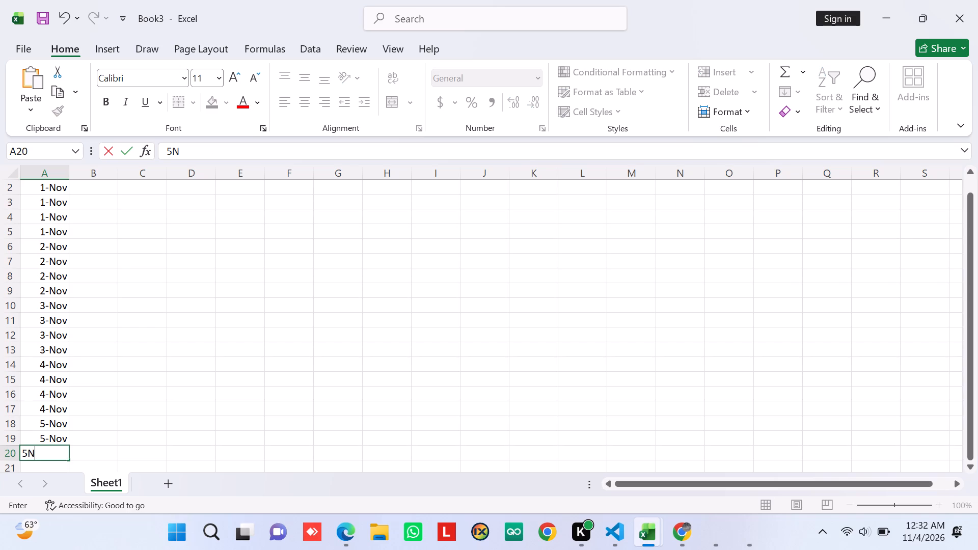
key(BackSpace)
key(space)
key(n)
key(o)
key(v)
key(Down)
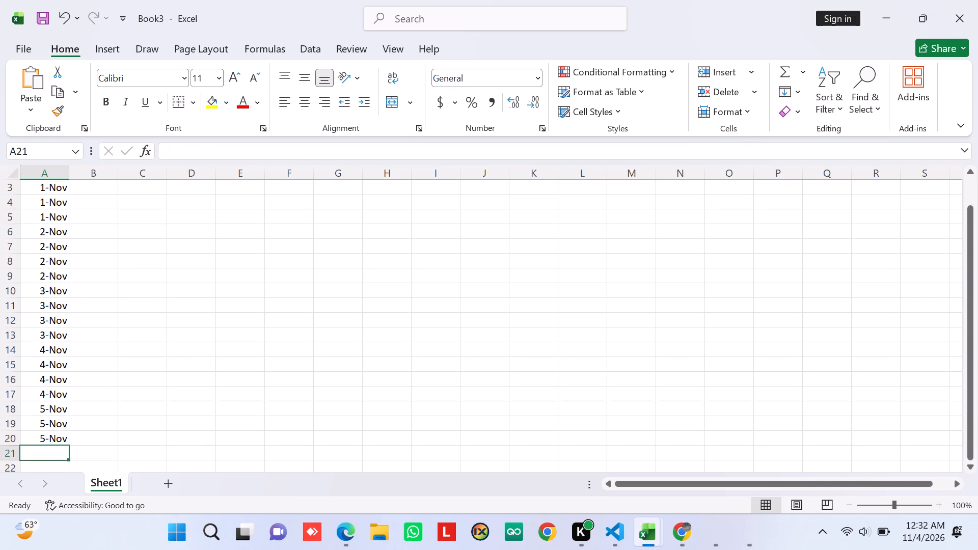
Enter the date 5 Nov in cell A21 of the Date column.
key(5)
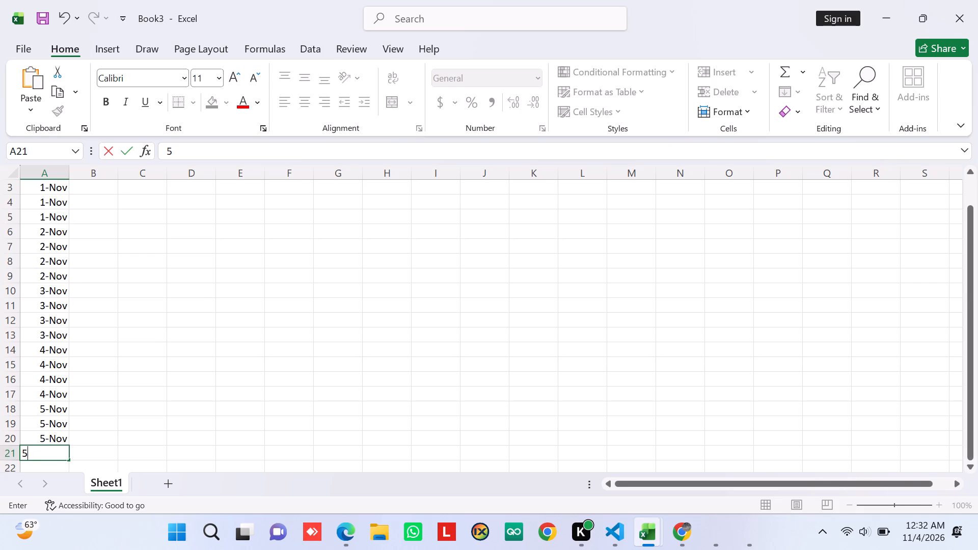
key(space)
text(N)
text(ov)
key(Right)
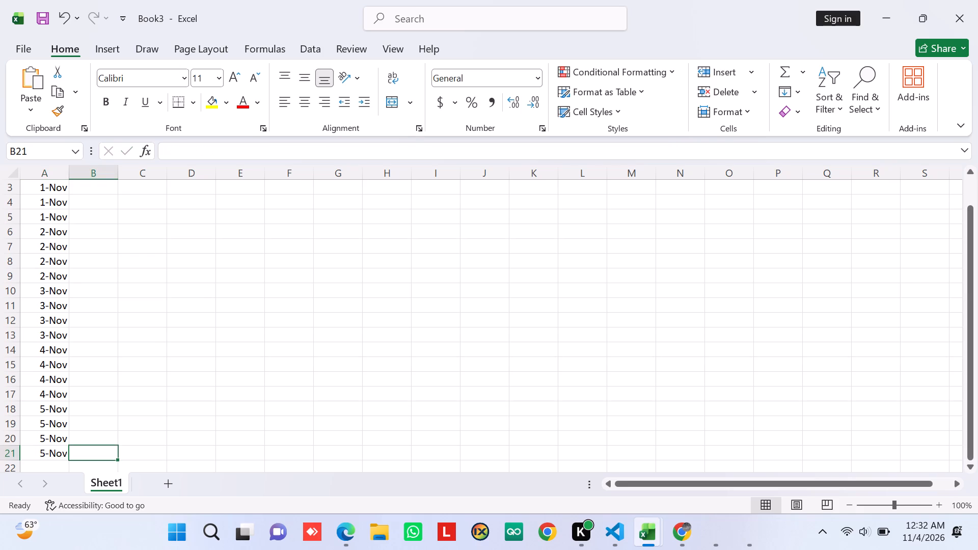
Enter the column header "Receipt No." in cell B1, beside the Date header.
key(Up)
key(Up)
key(Up)
key(Up)
key(Up)
key(Up)
key(Up)
key(Up)
key(Up)
key(Up)
key(Up)
key(Up)
key(Up)
key(Up)
key(Up)
key(Up)
key(Up)
key(Up)
key(Up)
key(Up)
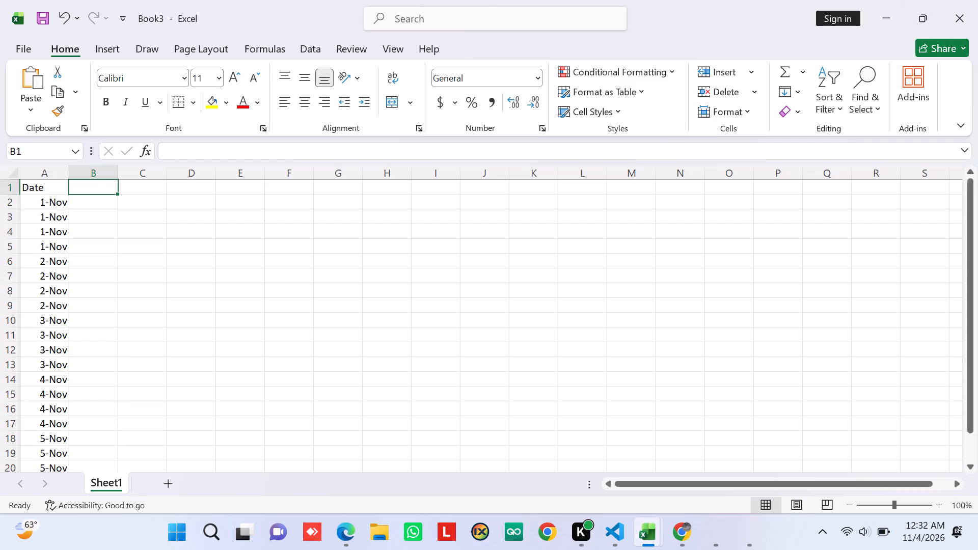
key(r)
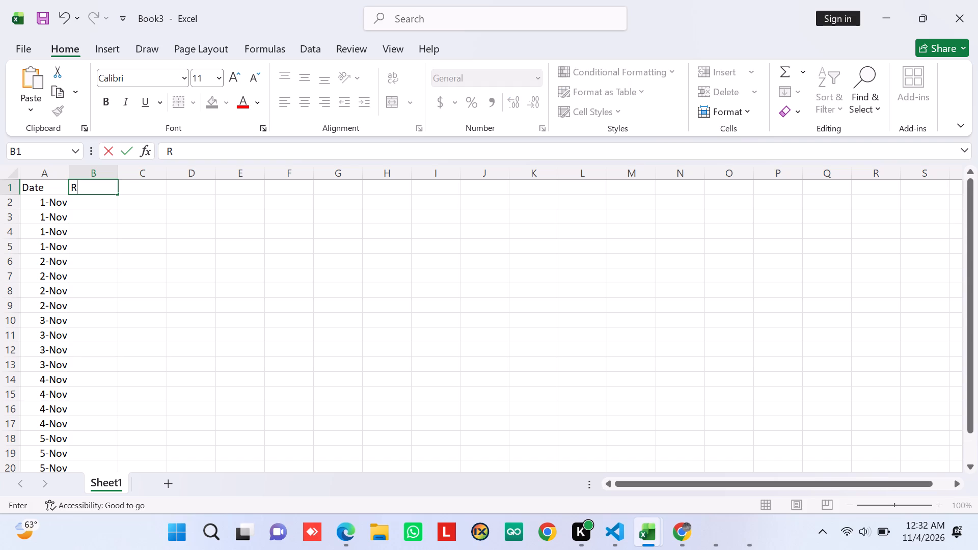
key(e)
key(c)
key(e)
text(ipt)
key(space)
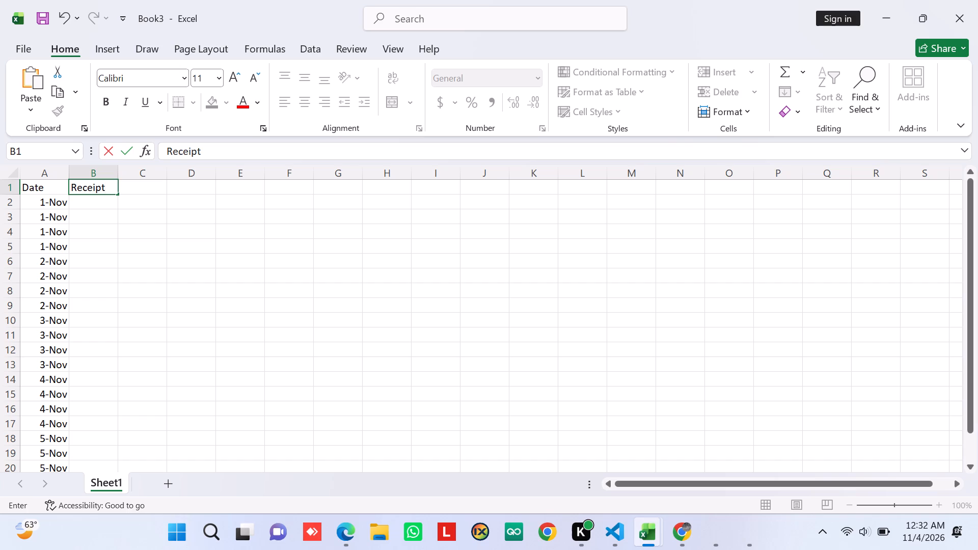
key(n)
key(o)
key(period)
Widen column B so that the Receipt No. header fits inside it.
click(118, 178)
drag(120, 174, 136, 173)
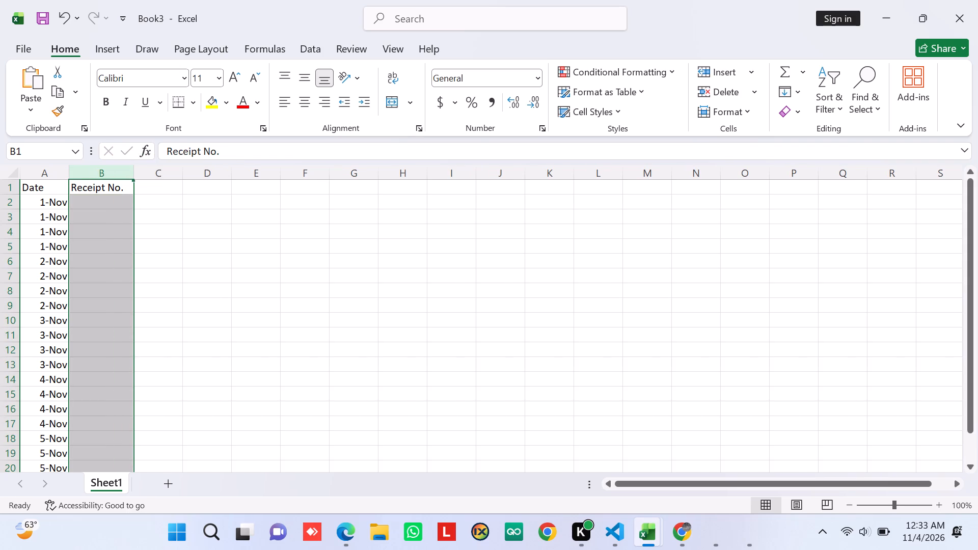
Enter receipt numbers T001, T002, T003 and T004 in cells B2 to B5 for the 1 Nov rows.
click(105, 199)
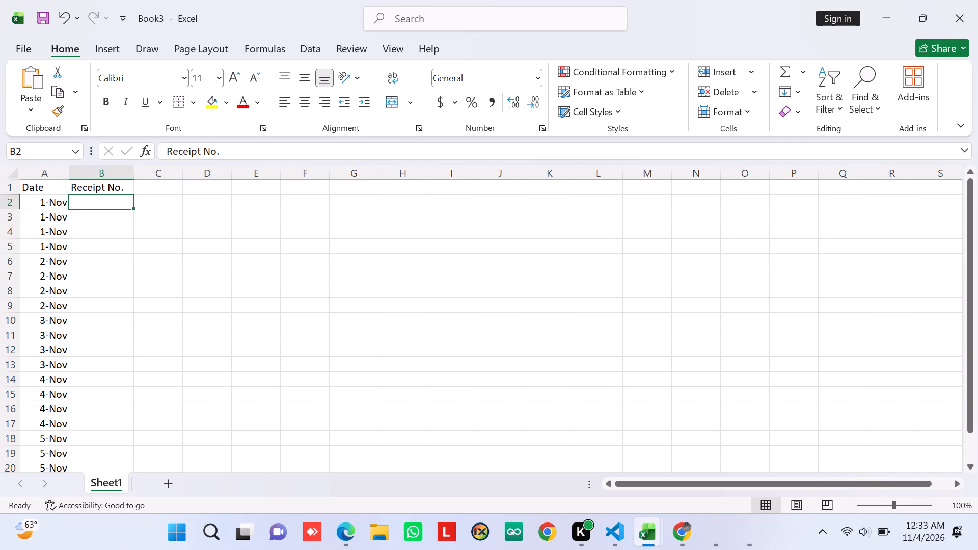
key(t)
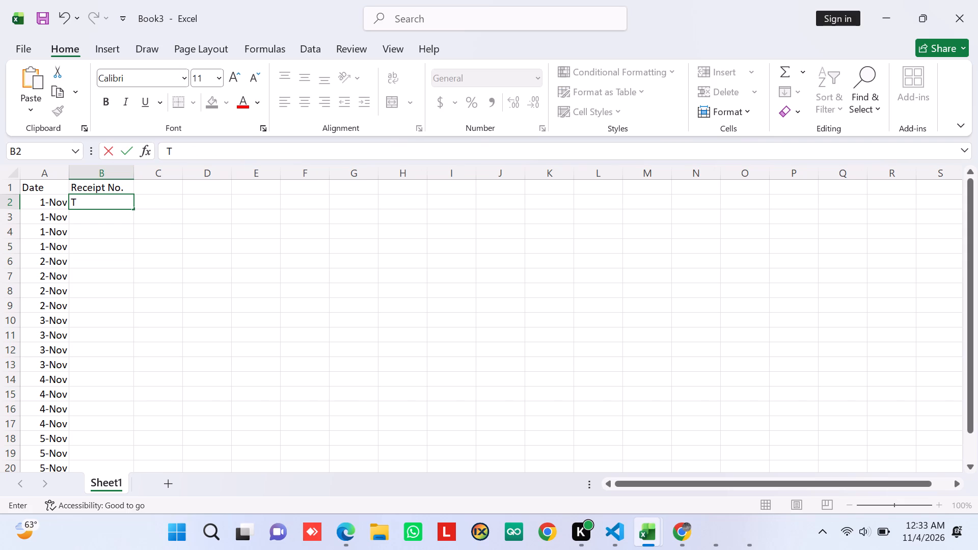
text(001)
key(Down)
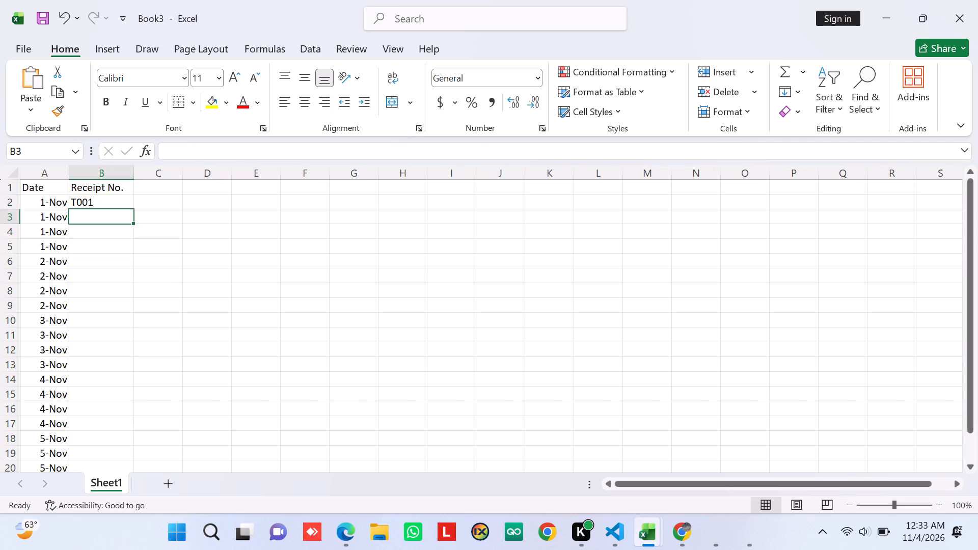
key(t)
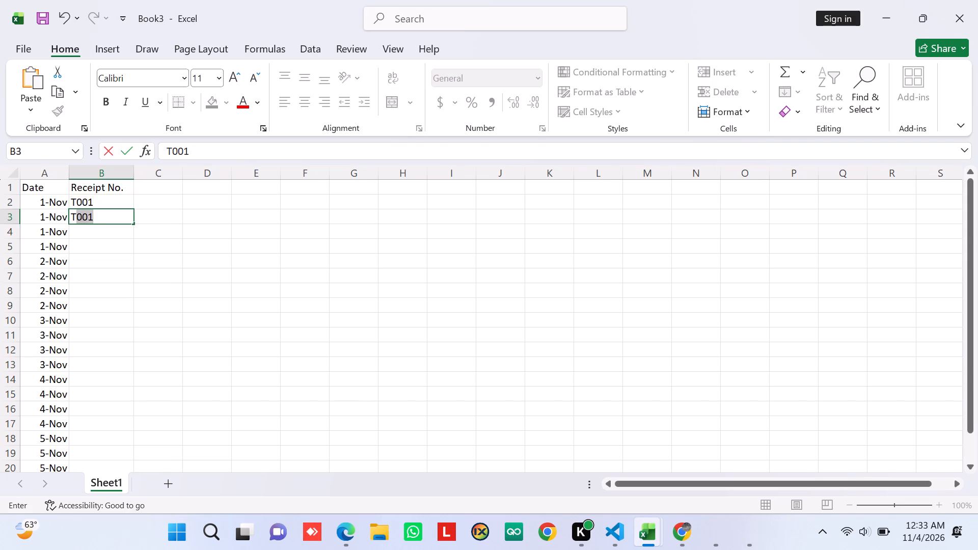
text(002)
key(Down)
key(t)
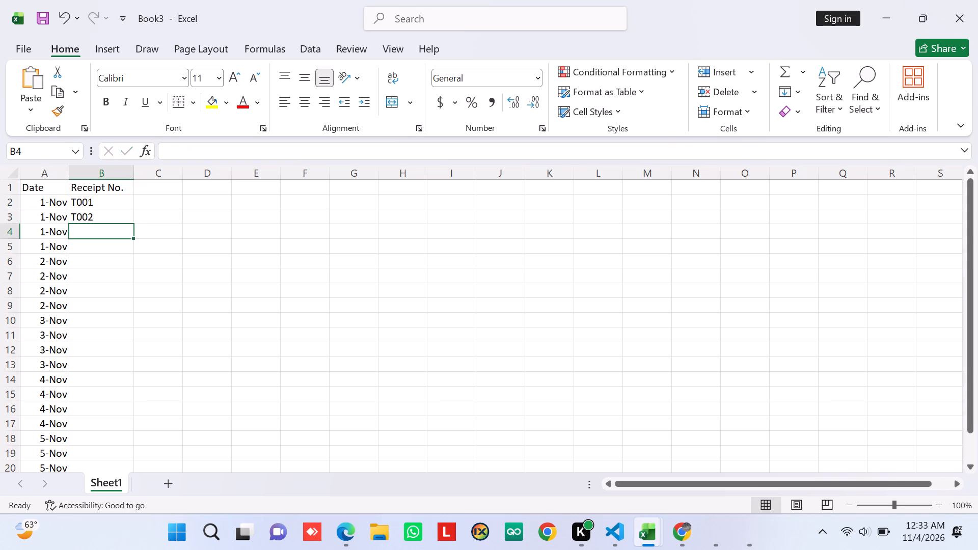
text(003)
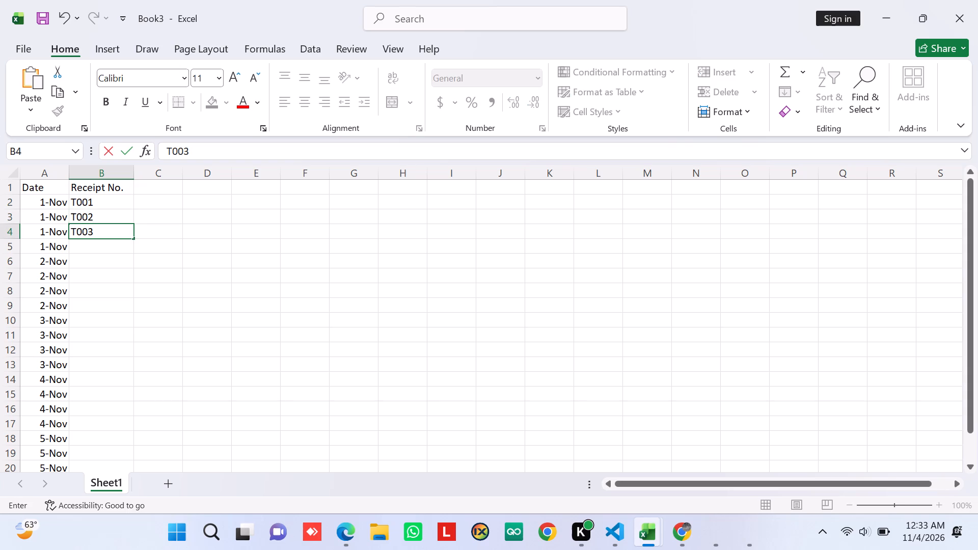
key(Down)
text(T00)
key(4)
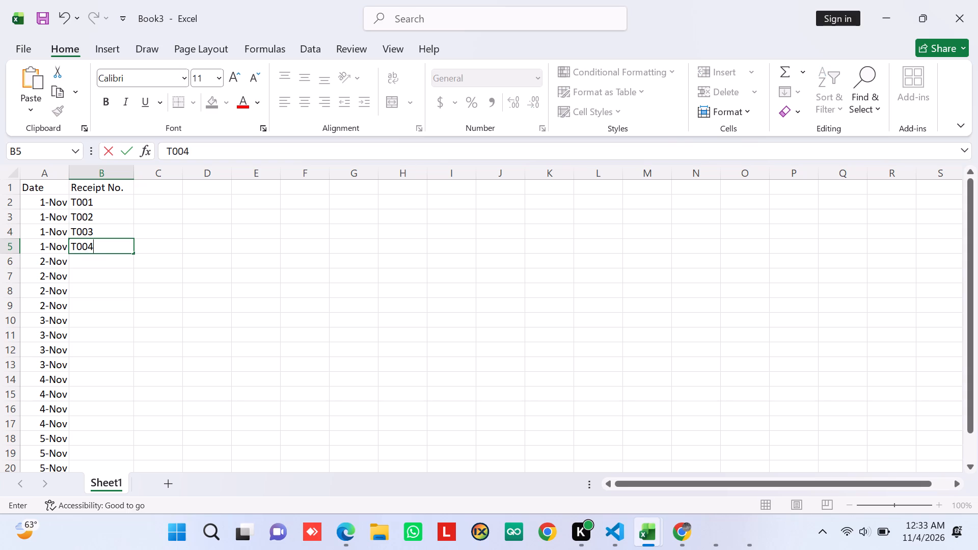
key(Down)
Enter receipt numbers T005, T006, T007 and T008 in cells B6 to B9 for the 2 Nov rows.
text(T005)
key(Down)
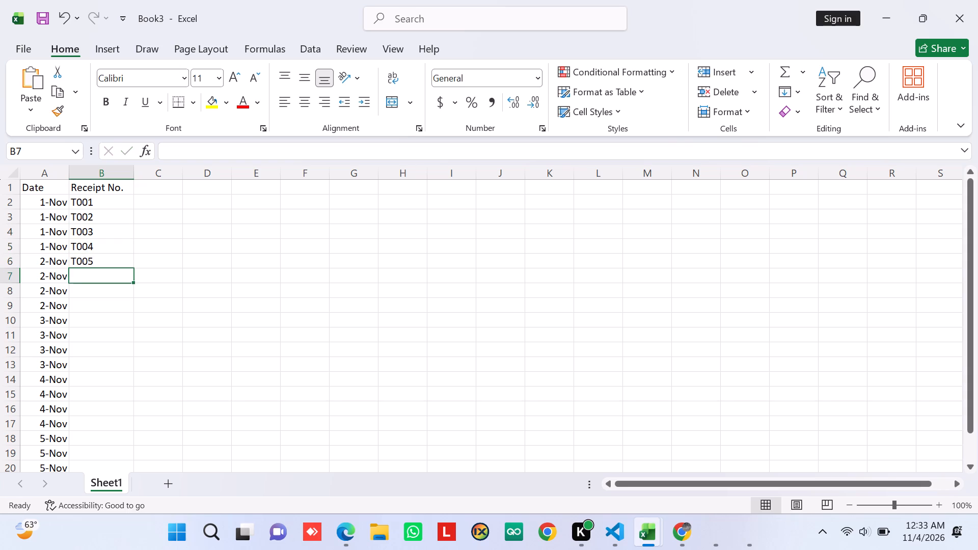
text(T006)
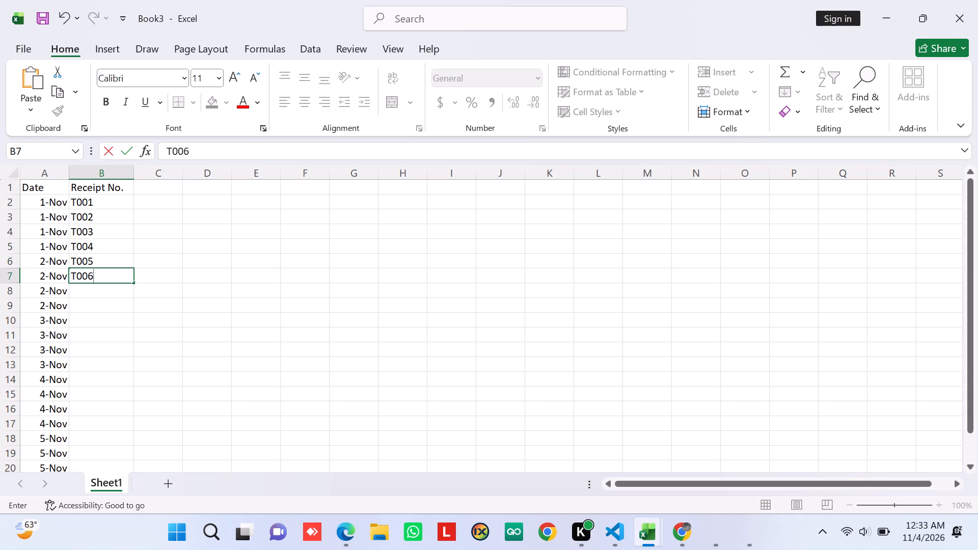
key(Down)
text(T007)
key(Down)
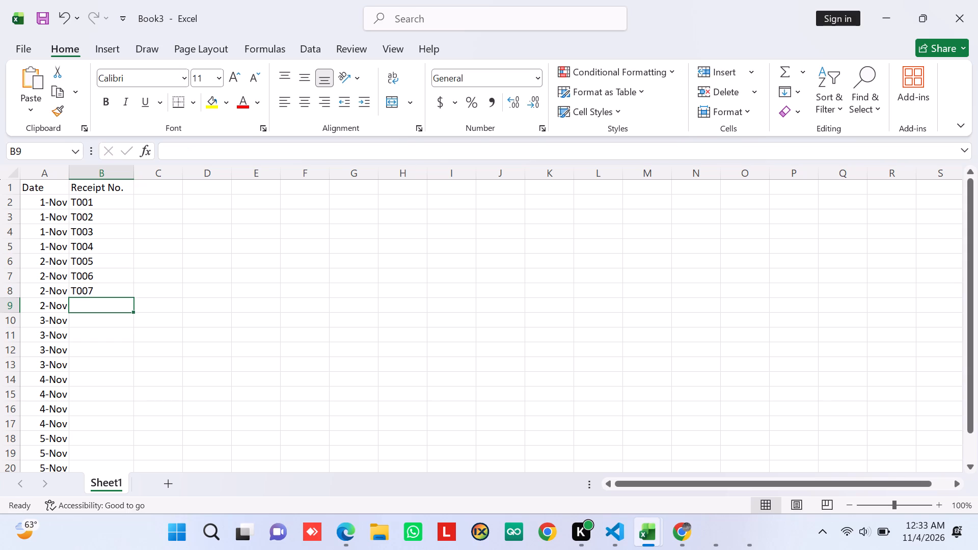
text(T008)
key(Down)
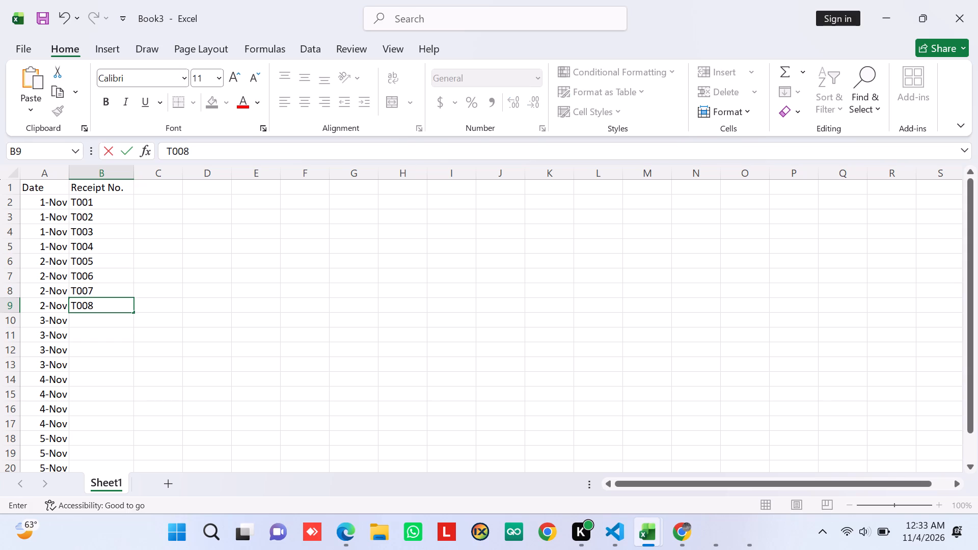
Enter receipt numbers T009, T010, T011 and T012 in cells B10 to B13 for the 3 Nov rows.
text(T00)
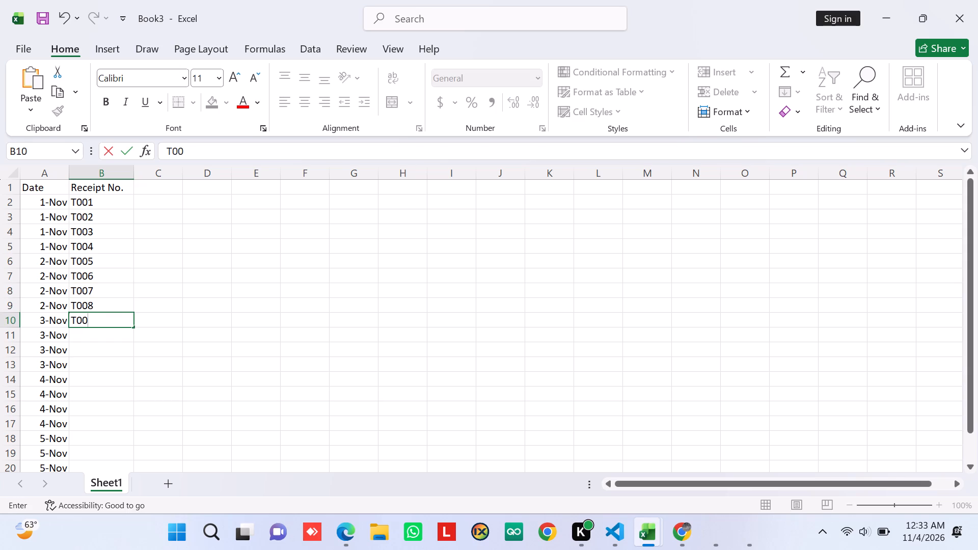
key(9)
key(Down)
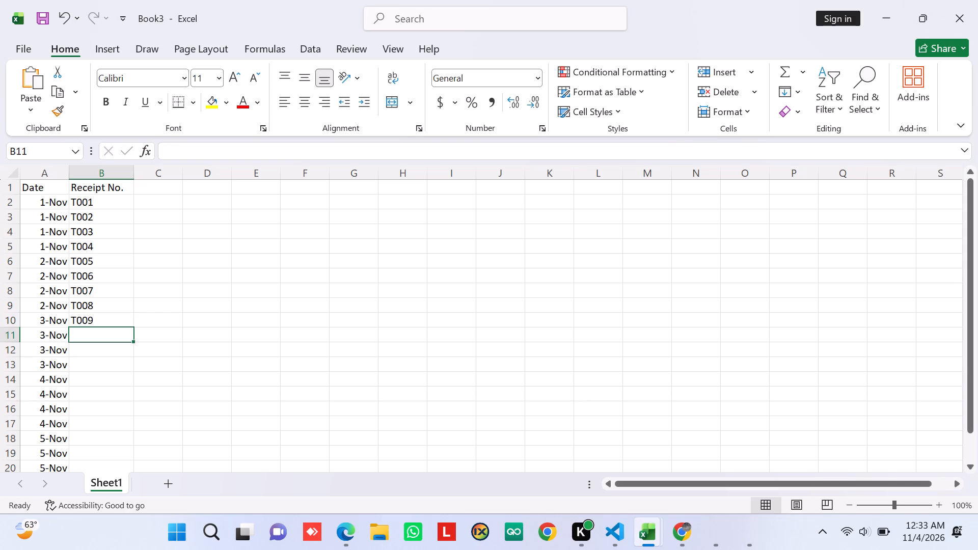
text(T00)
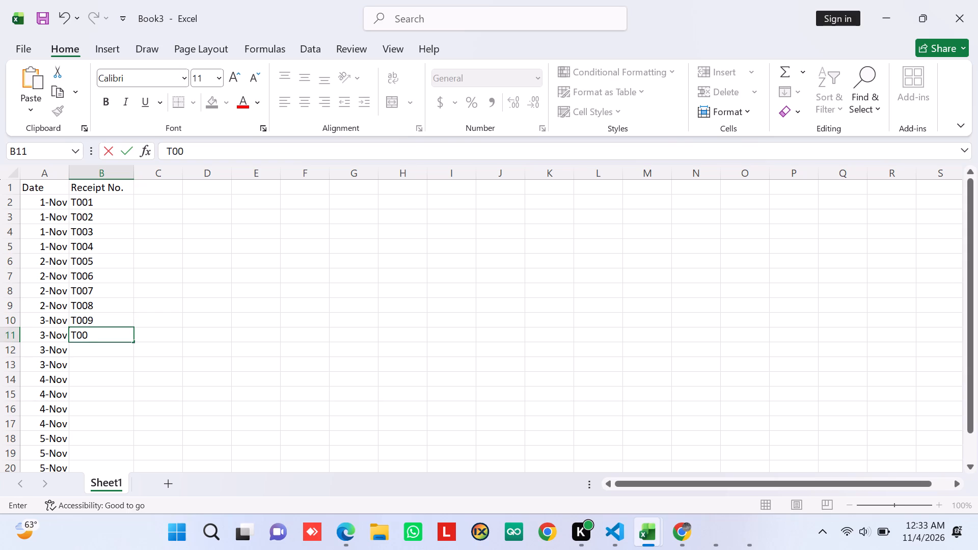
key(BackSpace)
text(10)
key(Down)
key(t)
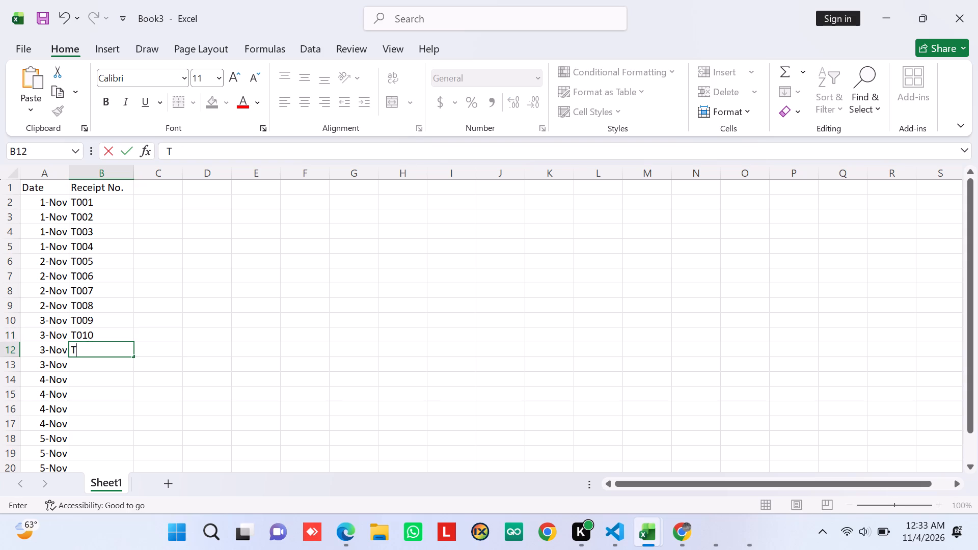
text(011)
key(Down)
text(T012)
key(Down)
Enter receipt numbers T013, T014 and T015 in cells B14 to B16 of the Receipt No. column.
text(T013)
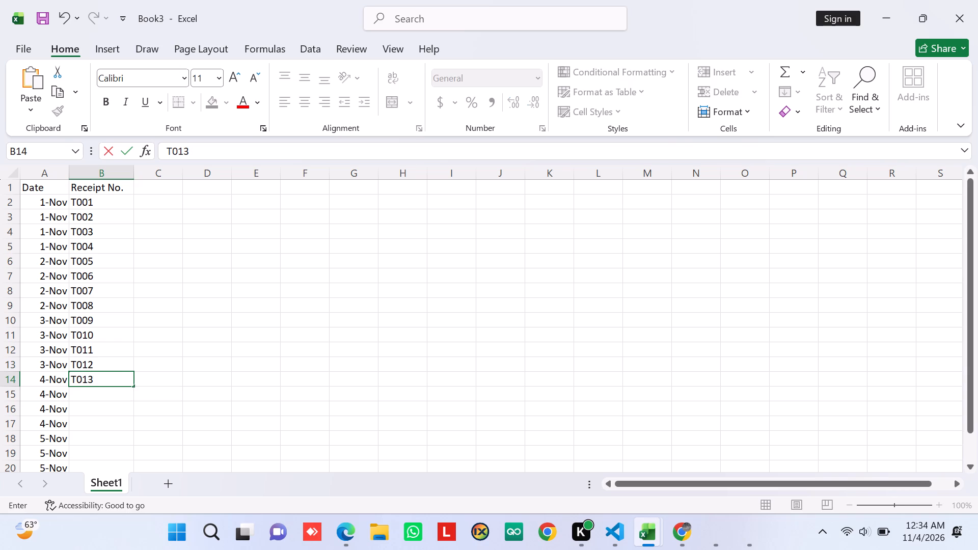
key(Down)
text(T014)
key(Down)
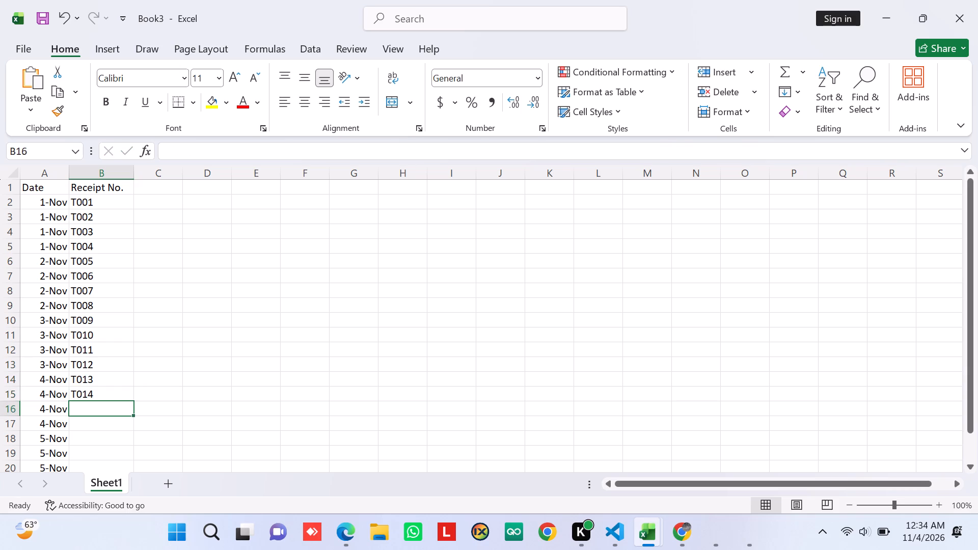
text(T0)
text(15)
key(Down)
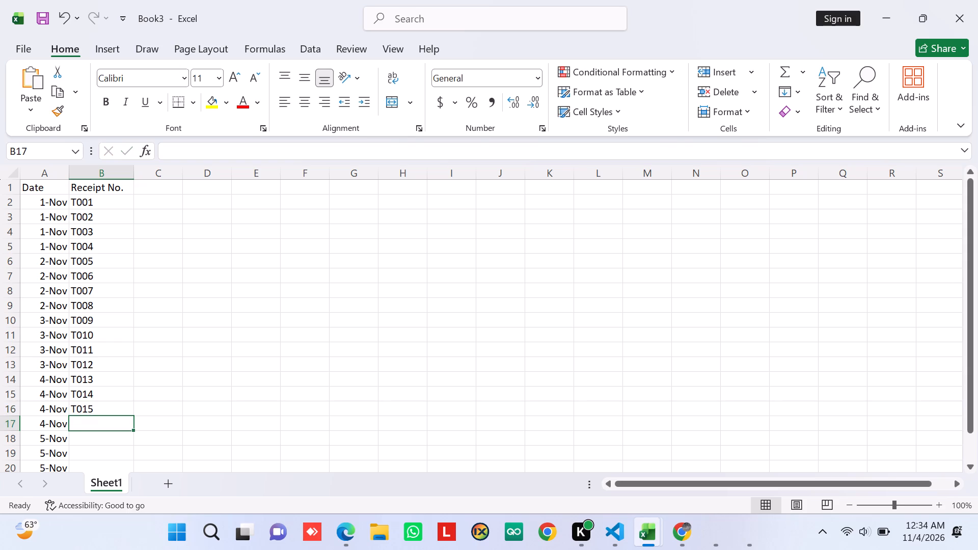
Enter receipt number T016 in cell B17 for the last 4 Nov row.
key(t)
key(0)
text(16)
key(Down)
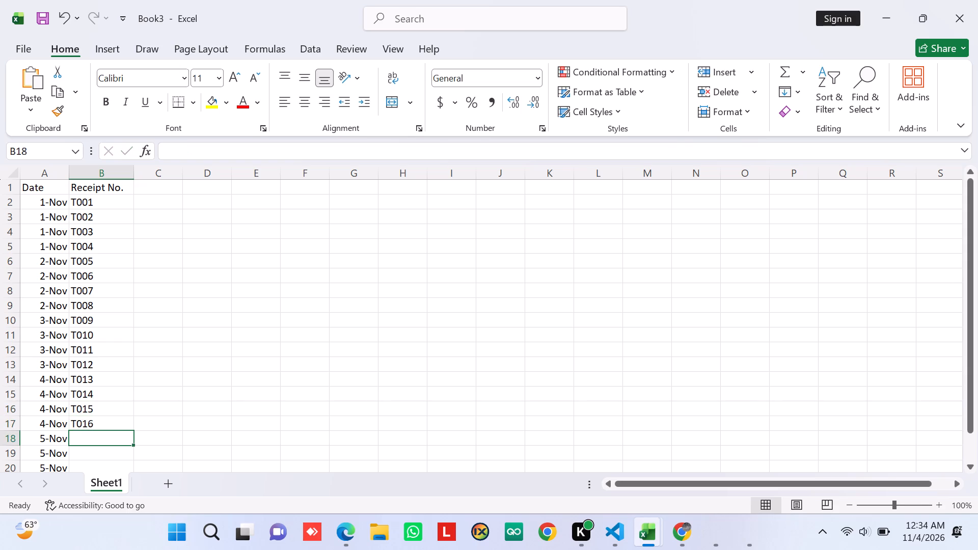
Enter receipt numbers T017, T018, T019 and T020 in cells B18 to B21 for the 5 Nov rows.
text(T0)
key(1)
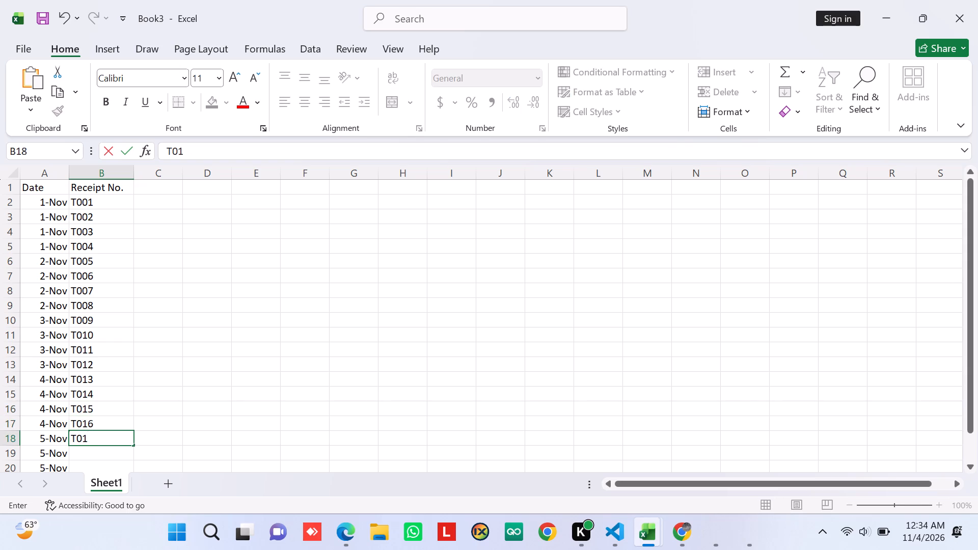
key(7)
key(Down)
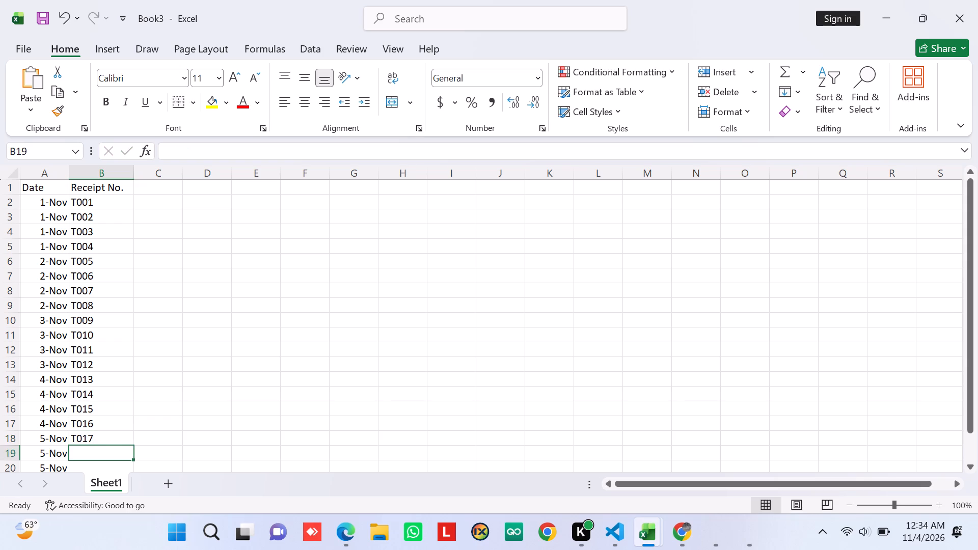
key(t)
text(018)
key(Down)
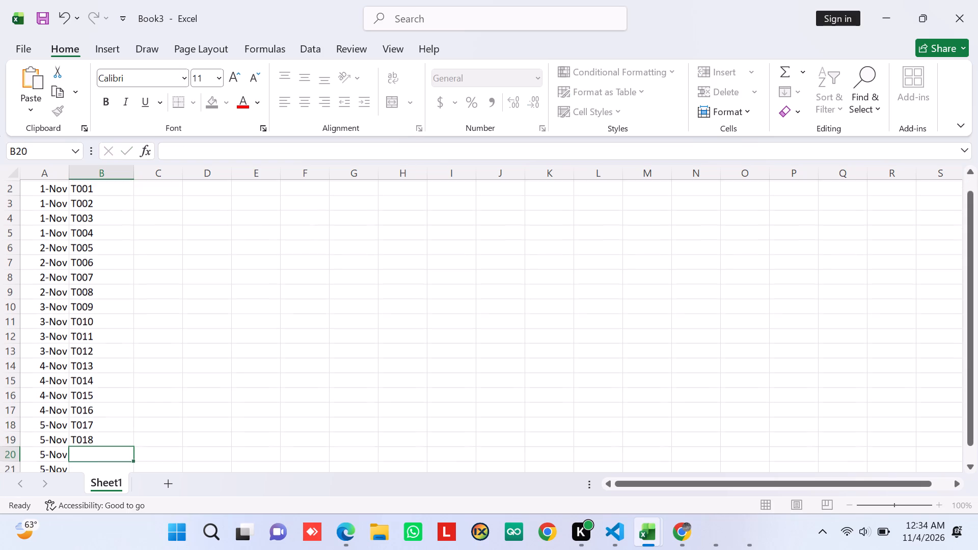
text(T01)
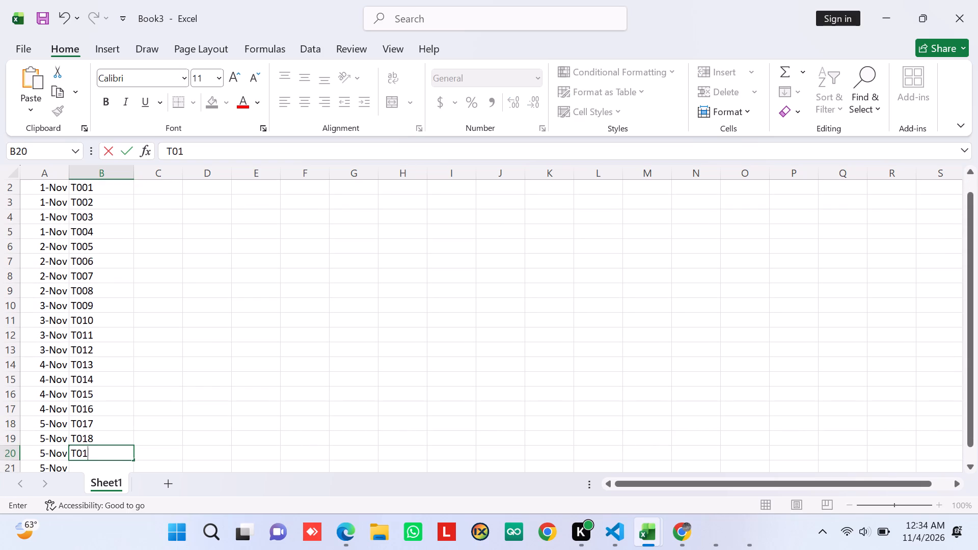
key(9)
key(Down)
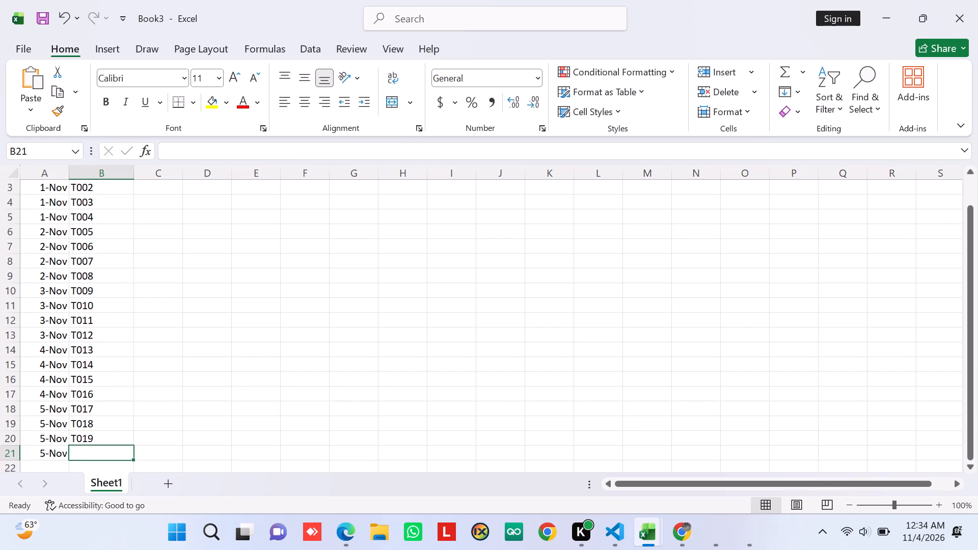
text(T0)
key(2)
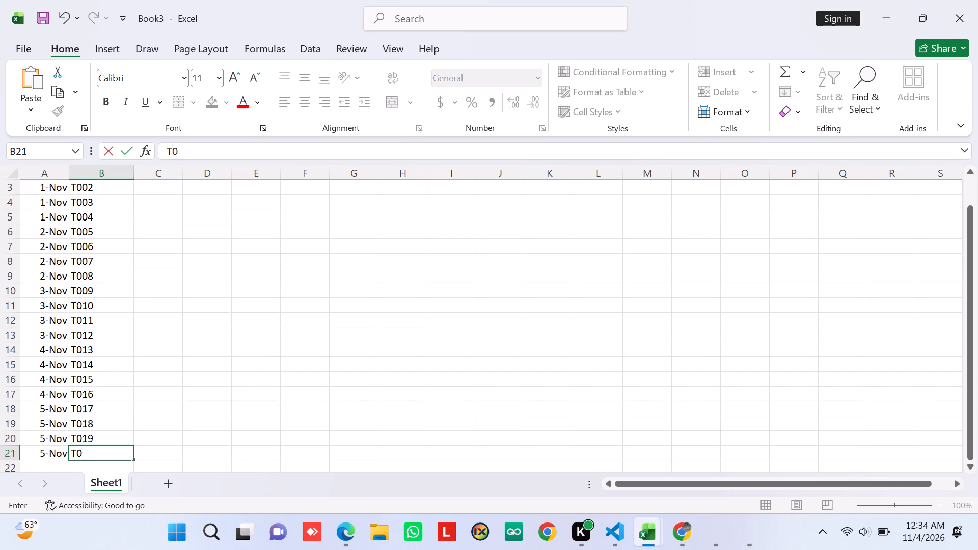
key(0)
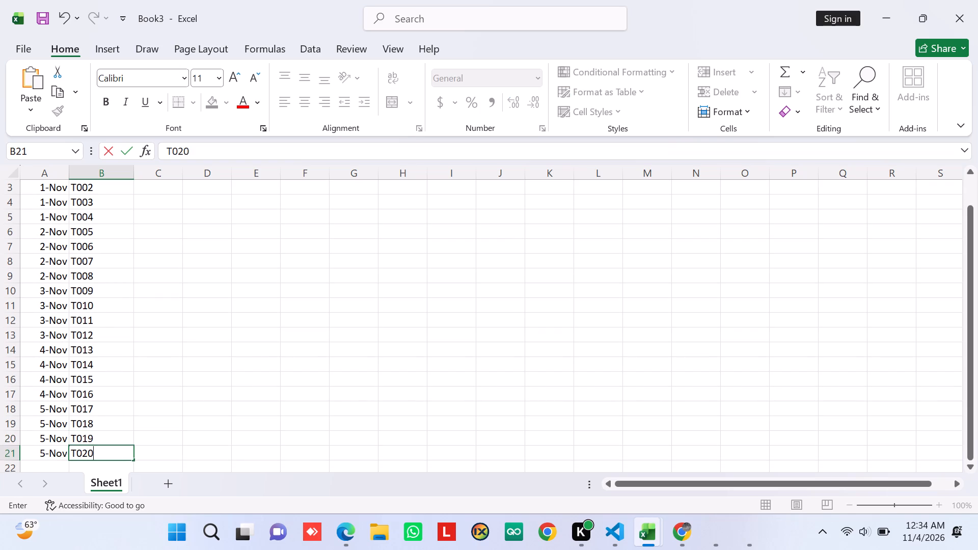
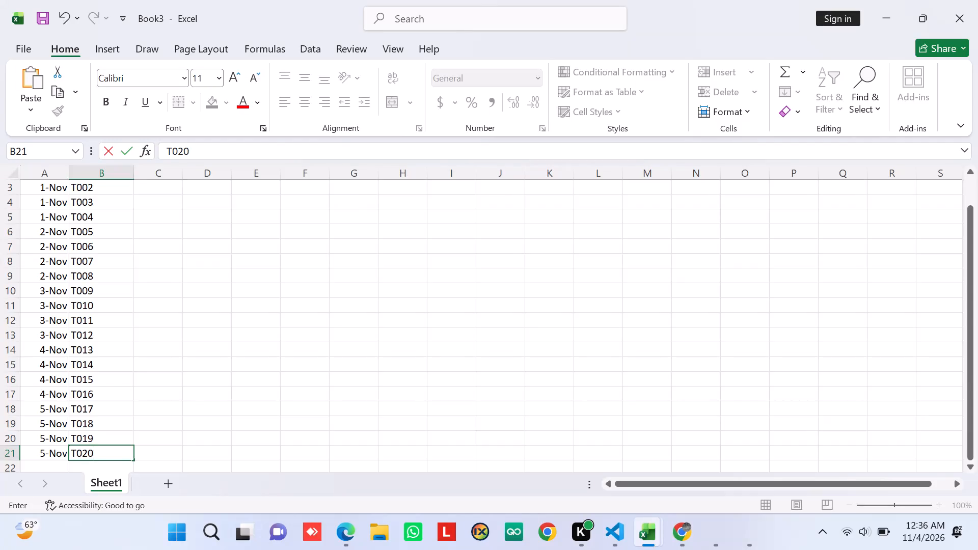
Enter the column header Cashier in cell C1, beside the Receipt No. header.
scroll(100, 203, up, 3)
scroll(100, 203, left, 1)
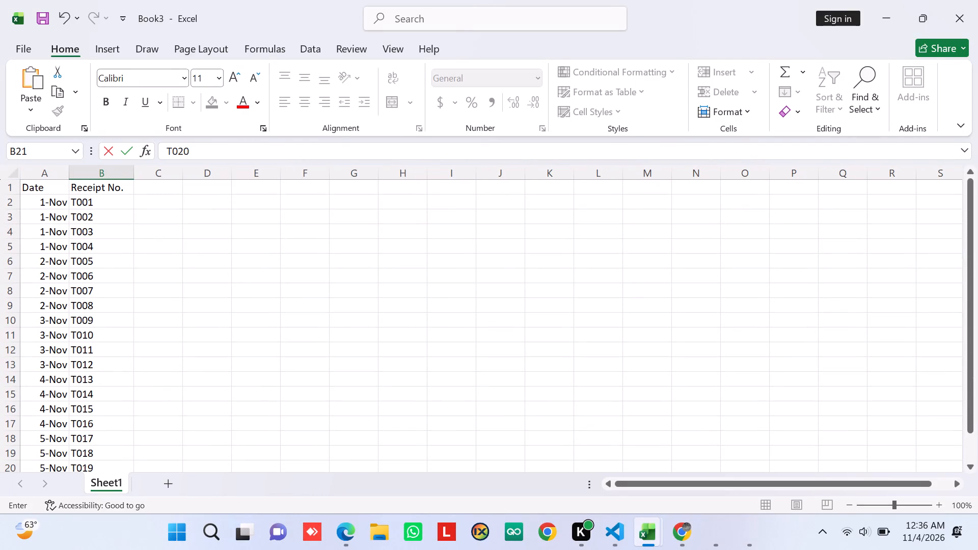
click(163, 189)
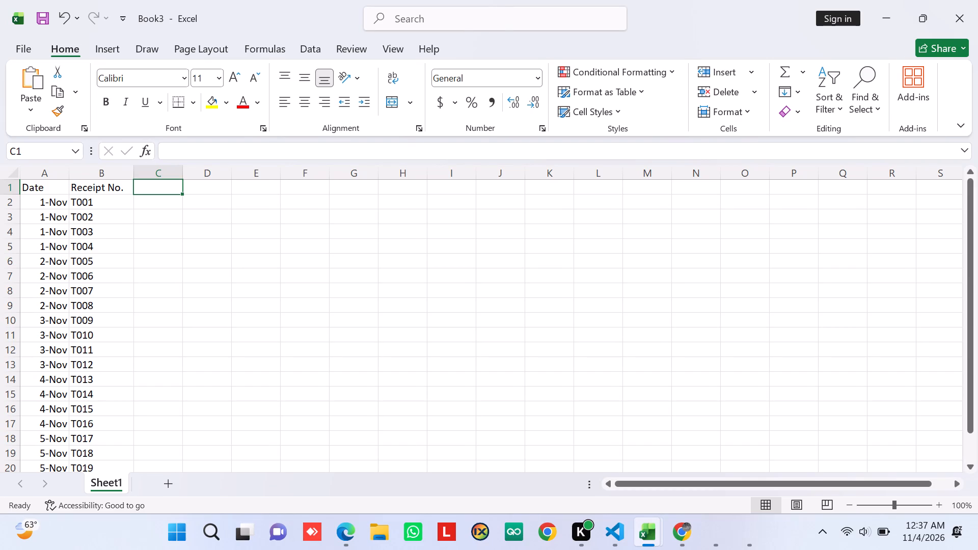
click(81, 320)
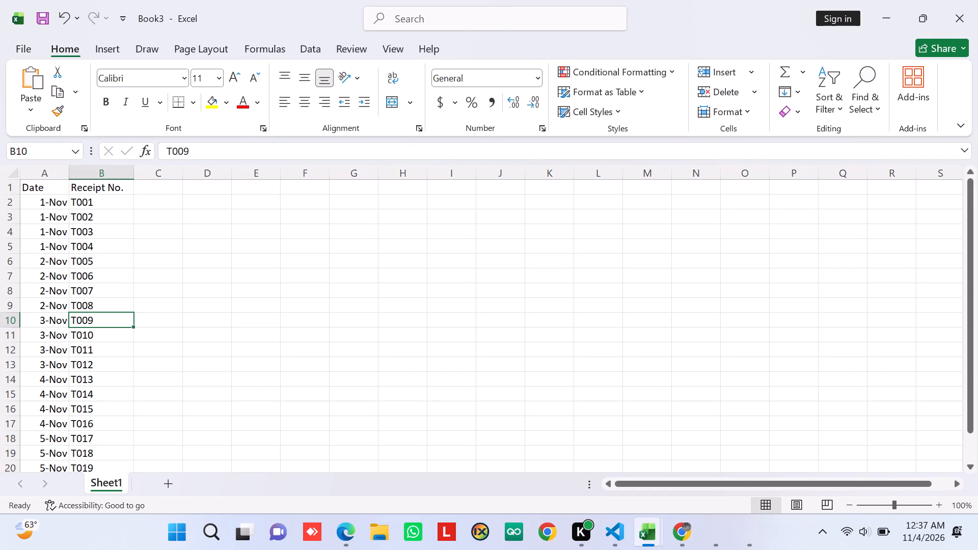
click(158, 191)
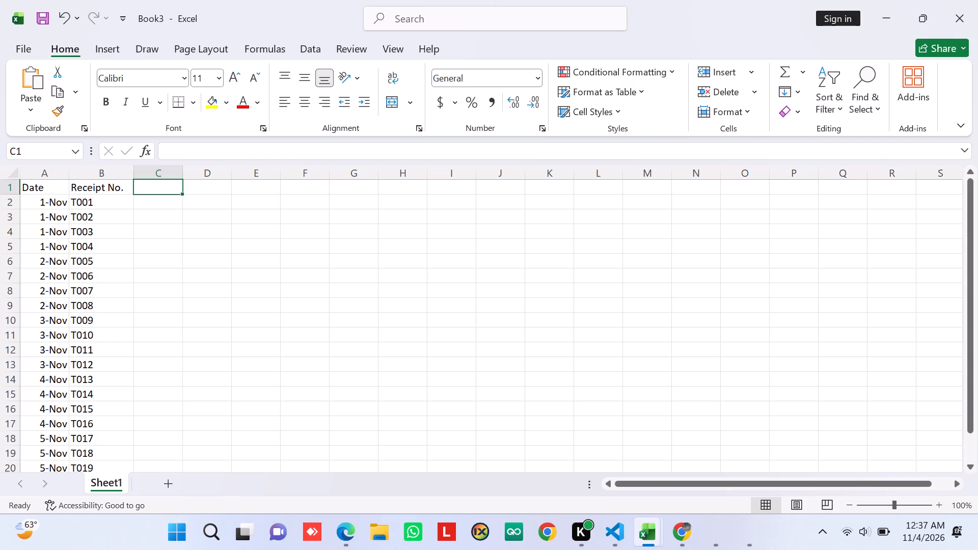
key(c)
key(s)
text(hier)
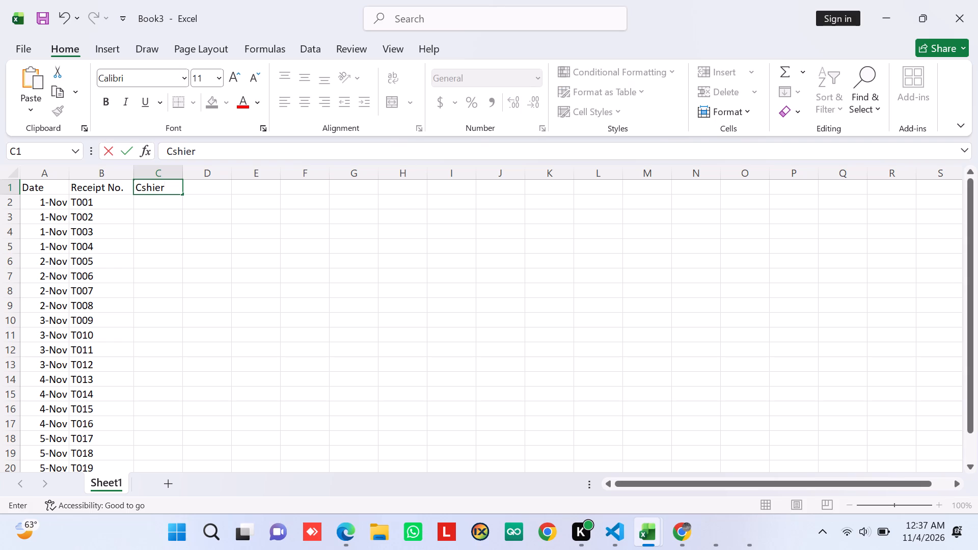
click(141, 188)
key(a)
key(Down)
key(Down)
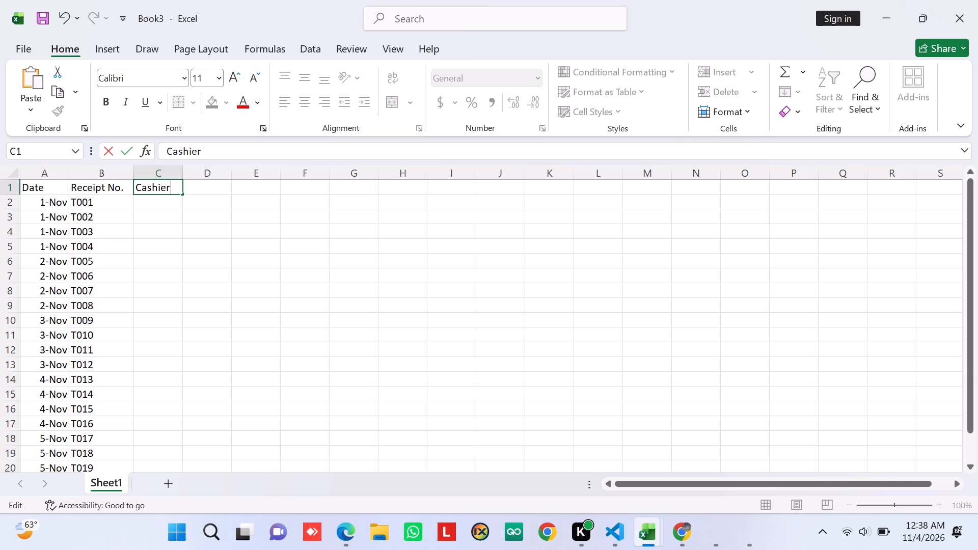
Enter cashier names Mary, John, Ann and Peter in cells C2 to C5 for the 1 Nov rows.
click(156, 202)
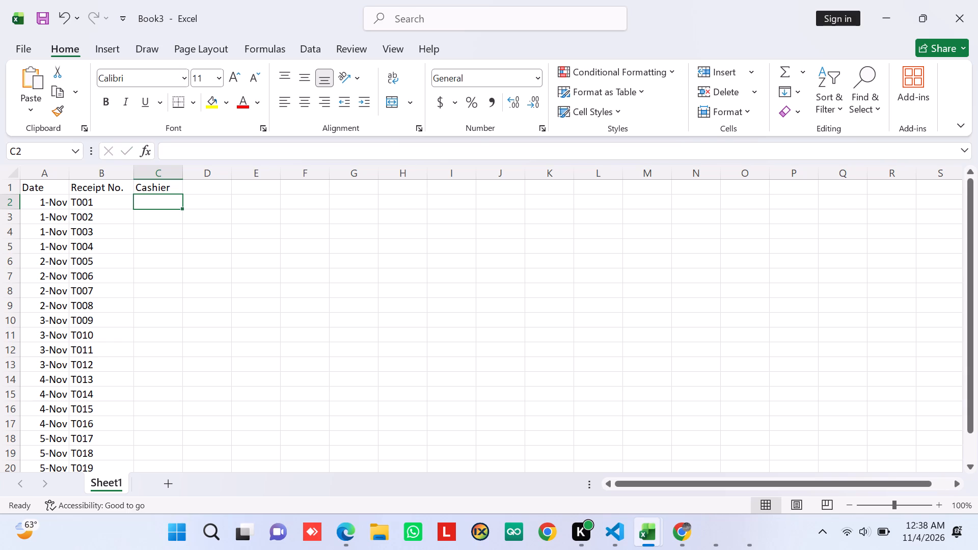
key(m)
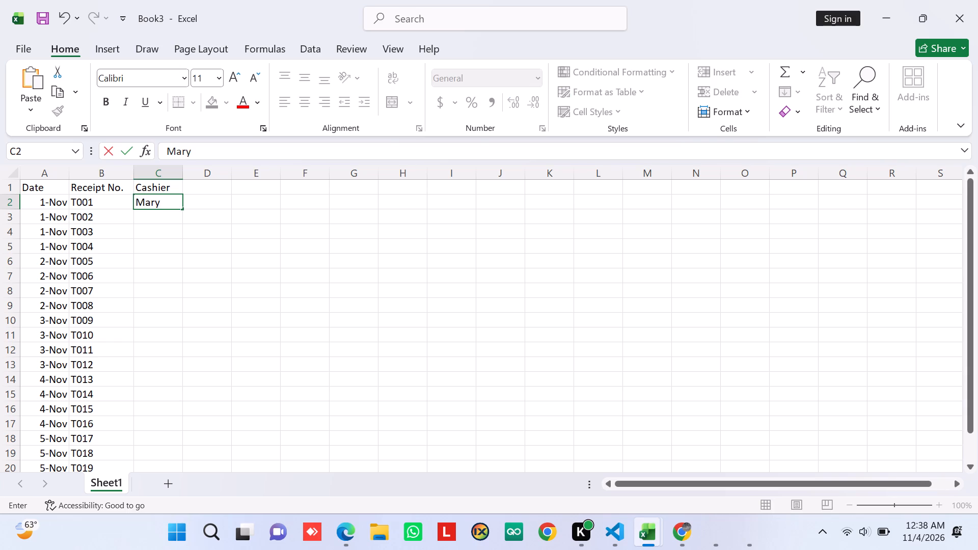
key(Down)
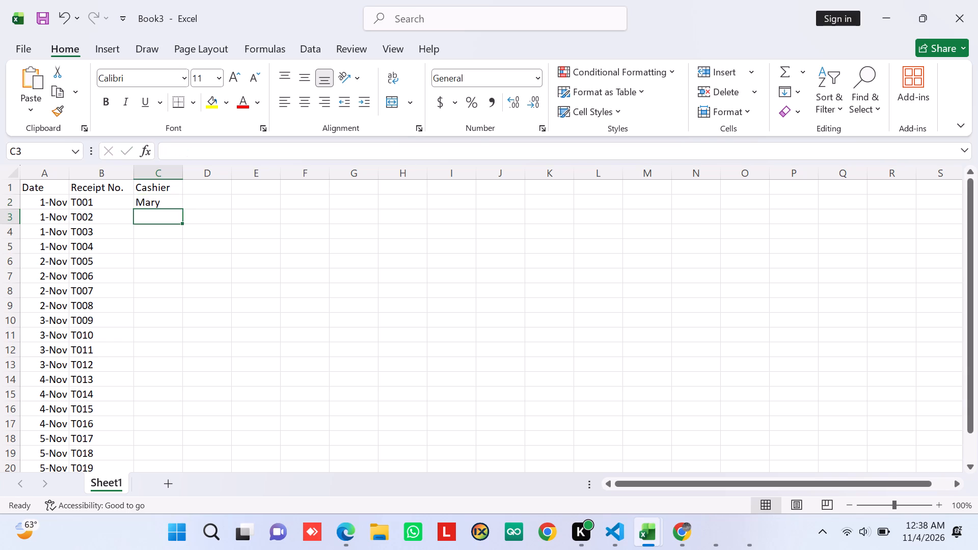
key(j)
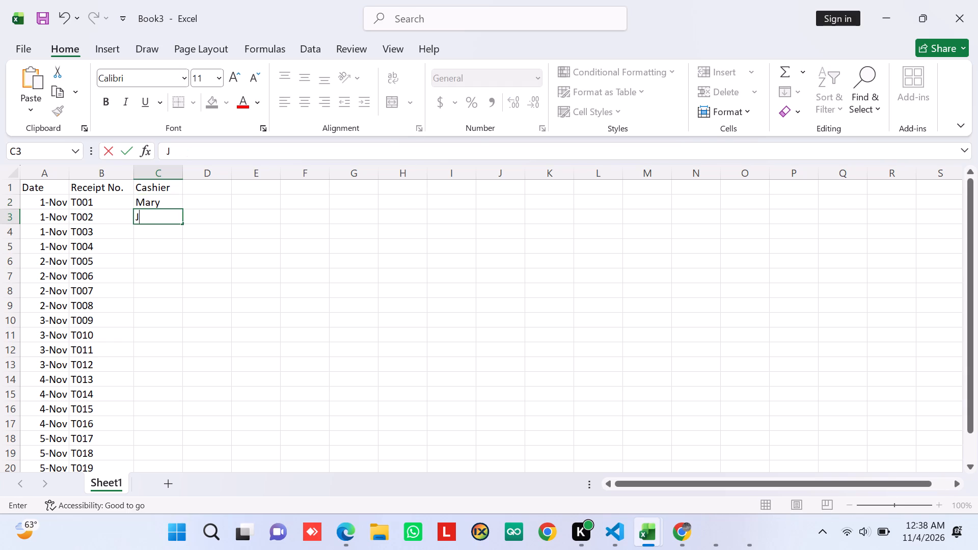
text(ohn)
key(Down)
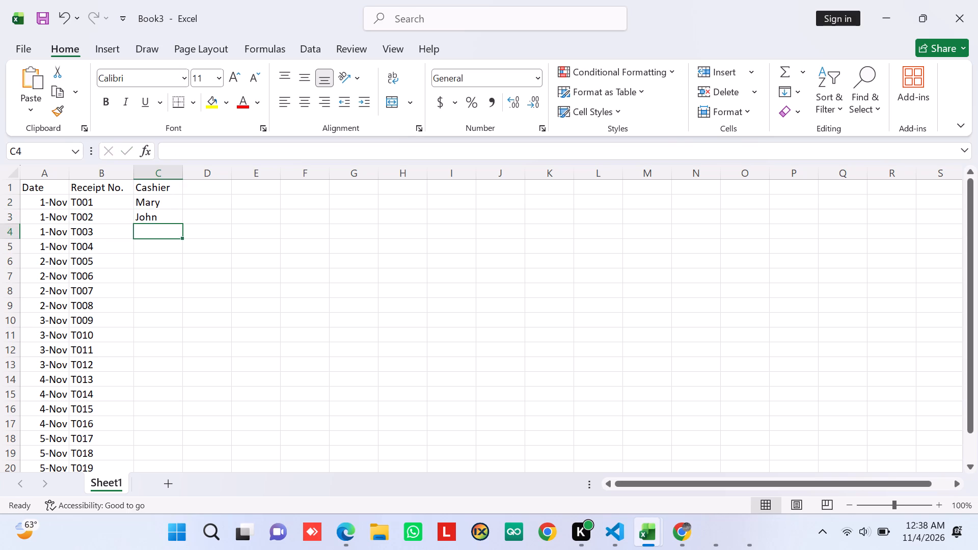
text(nn)
key(Down)
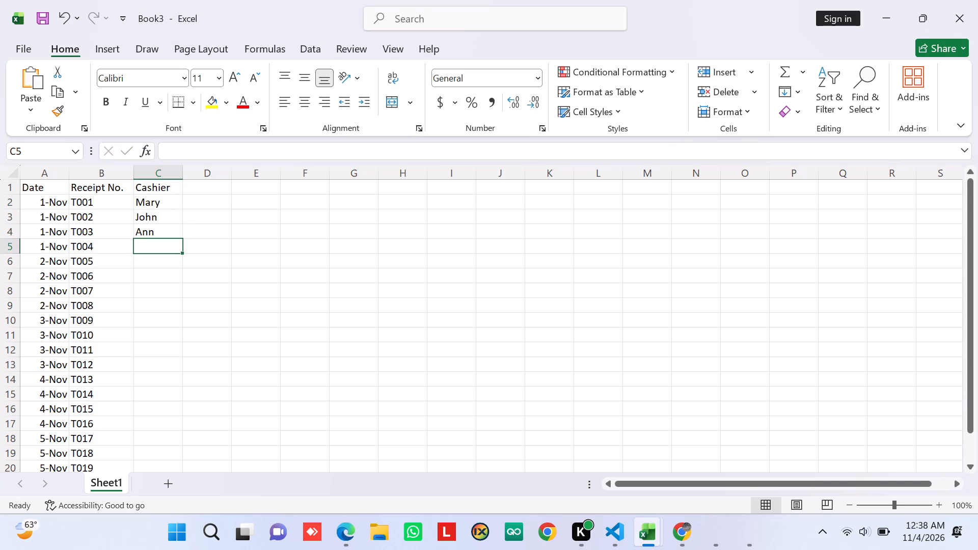
key(p)
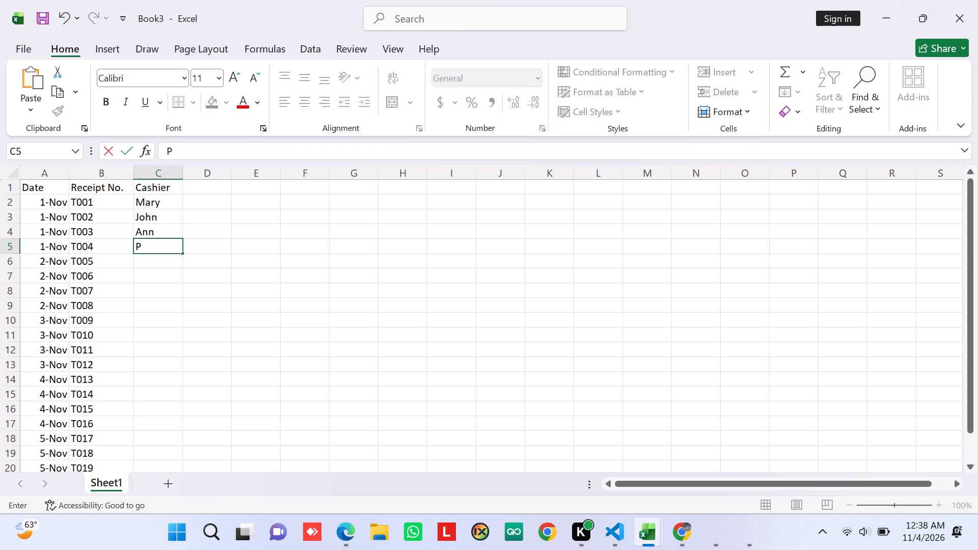
text(eter)
key(Down)
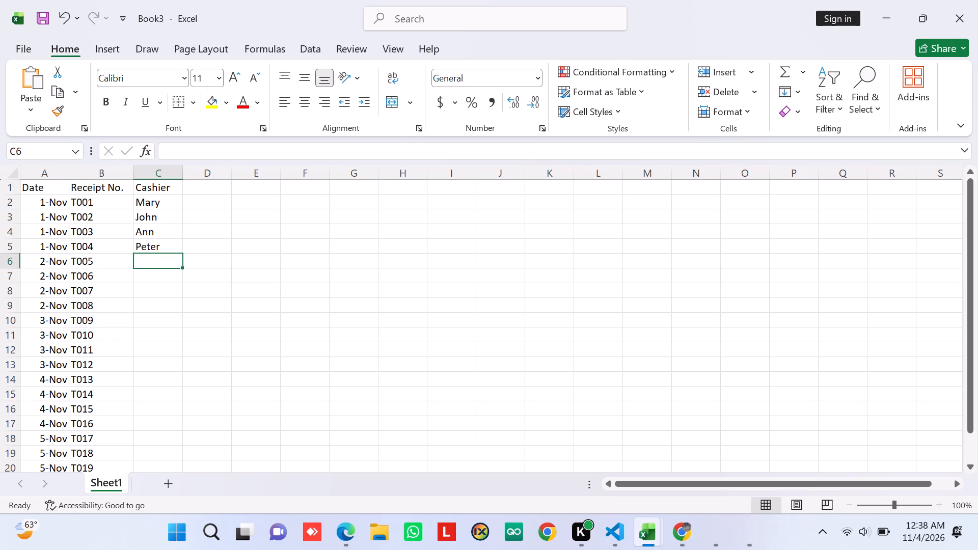
Enter cashier names Grace, Brian, Lucy and David in cells C6 to C9 for the 2 Nov rows.
key(g)
text(race)
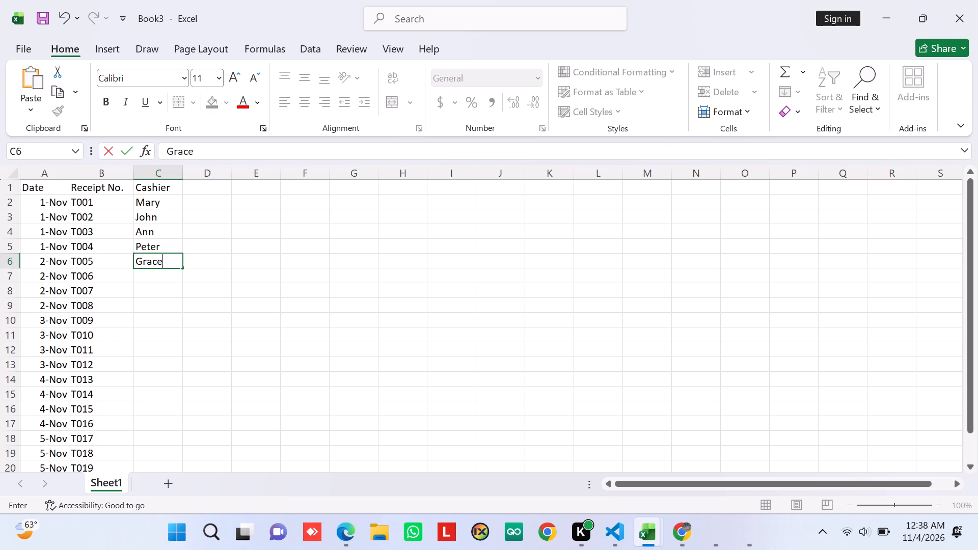
key(Down)
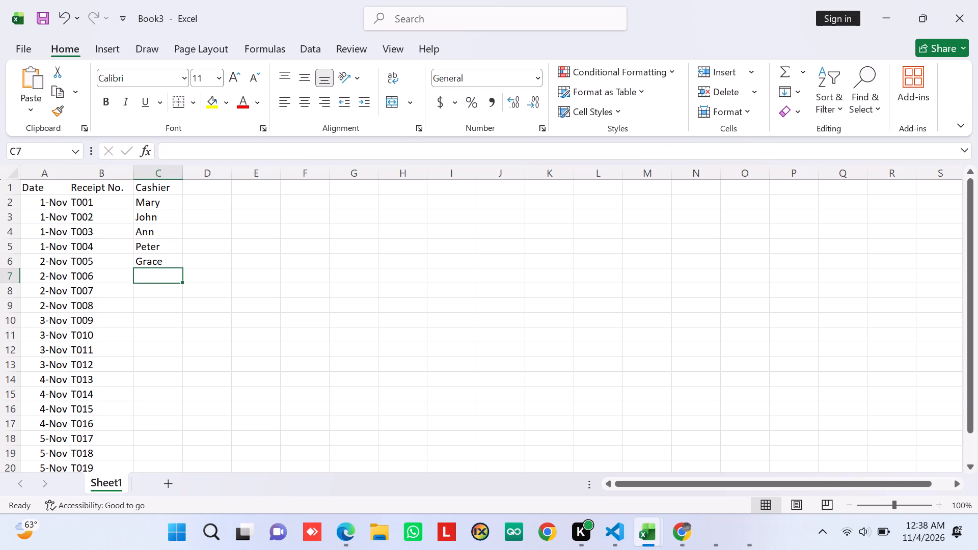
key(b)
text(rian)
key(Down)
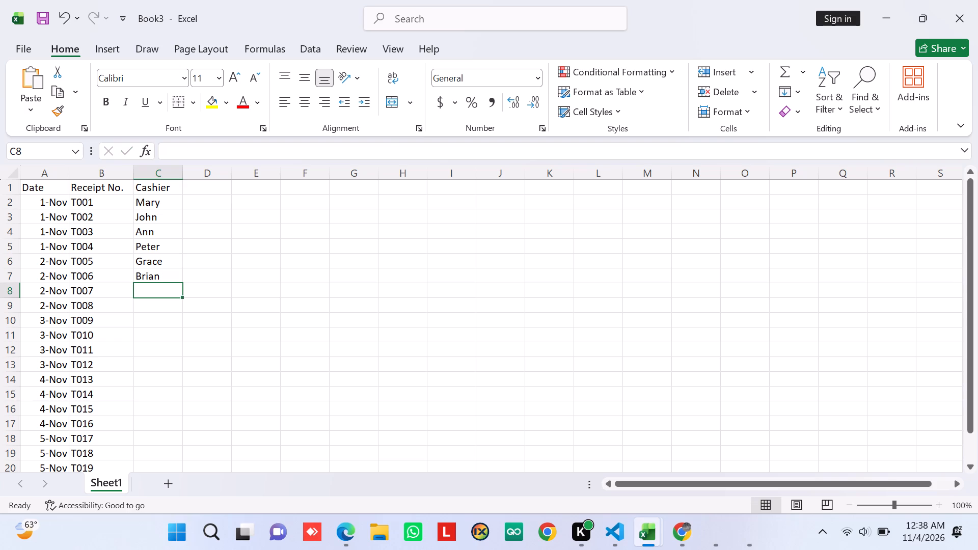
key(l)
text(ucy)
key(Down)
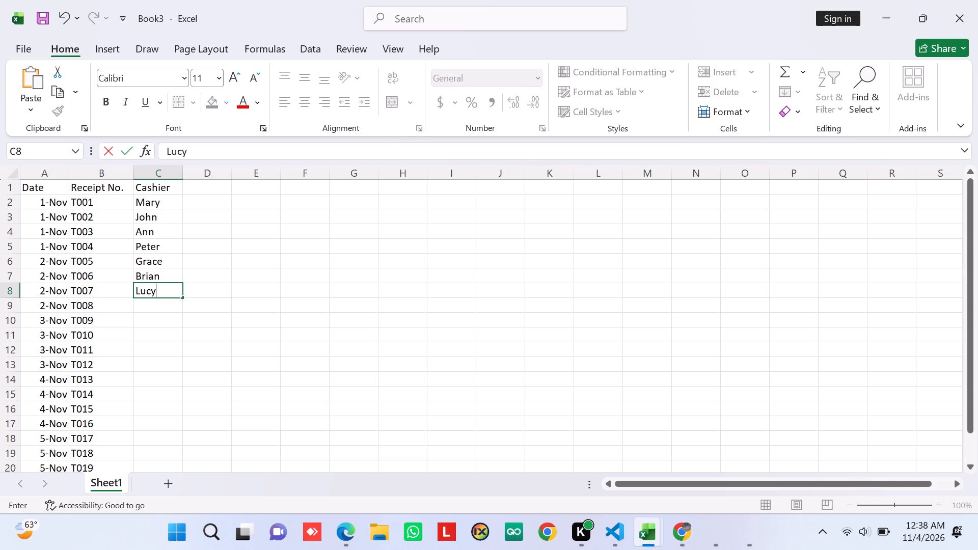
key(d)
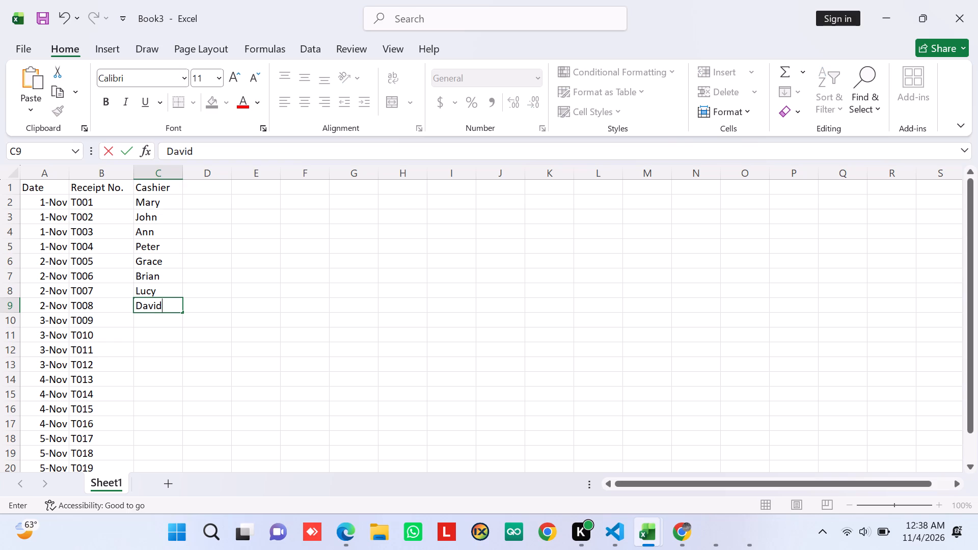
key(Down)
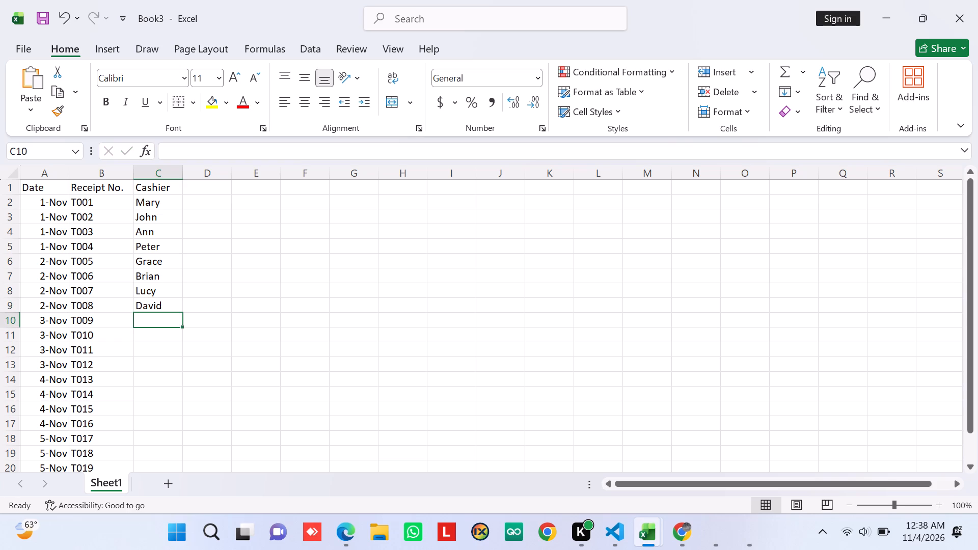
Enter cashier names Jane, James, Esther and Kevin in cells C10 to C13 for the 3 Nov rows.
key(j)
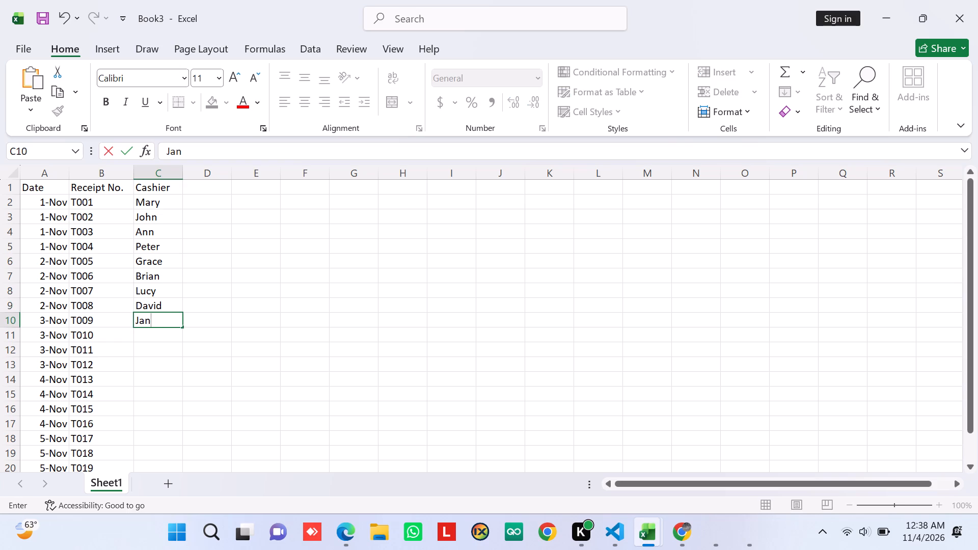
key(Down)
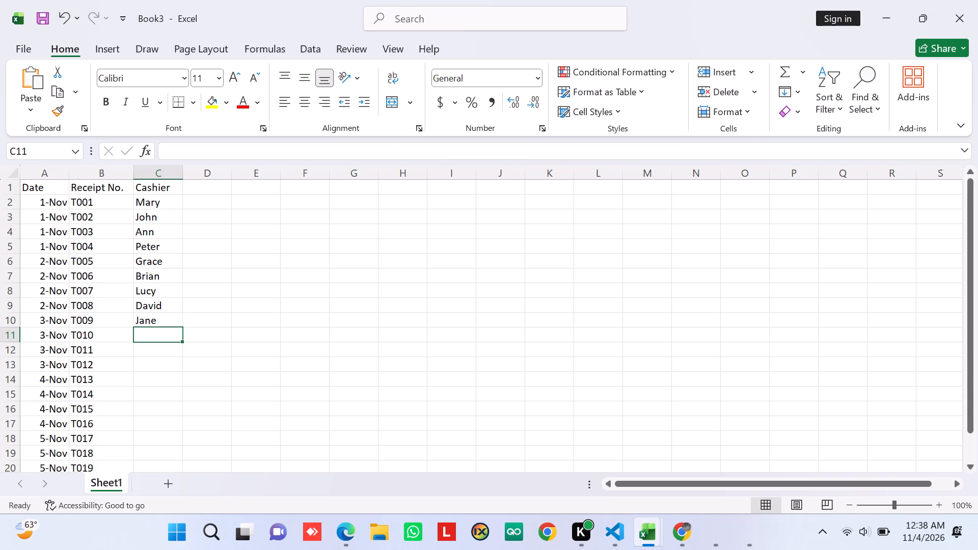
key(j)
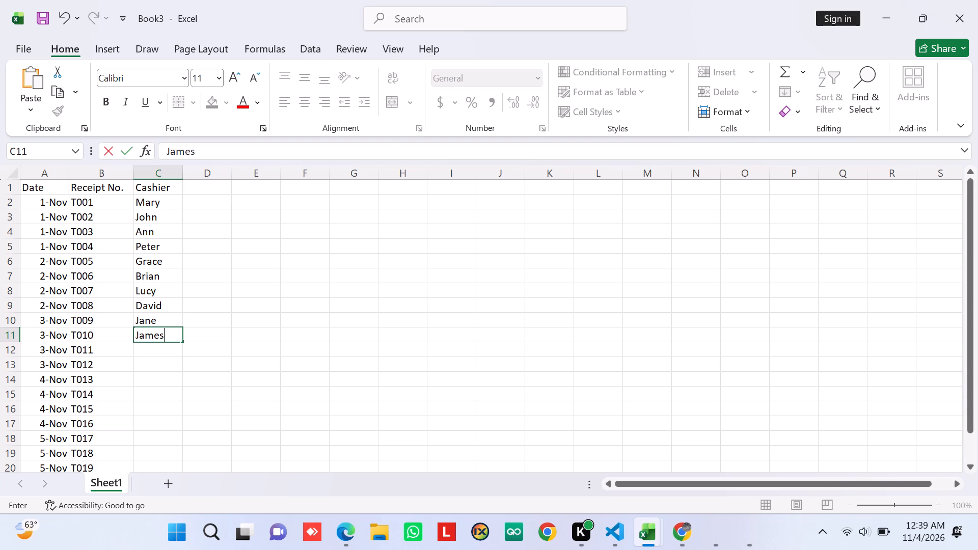
key(Down)
key(e)
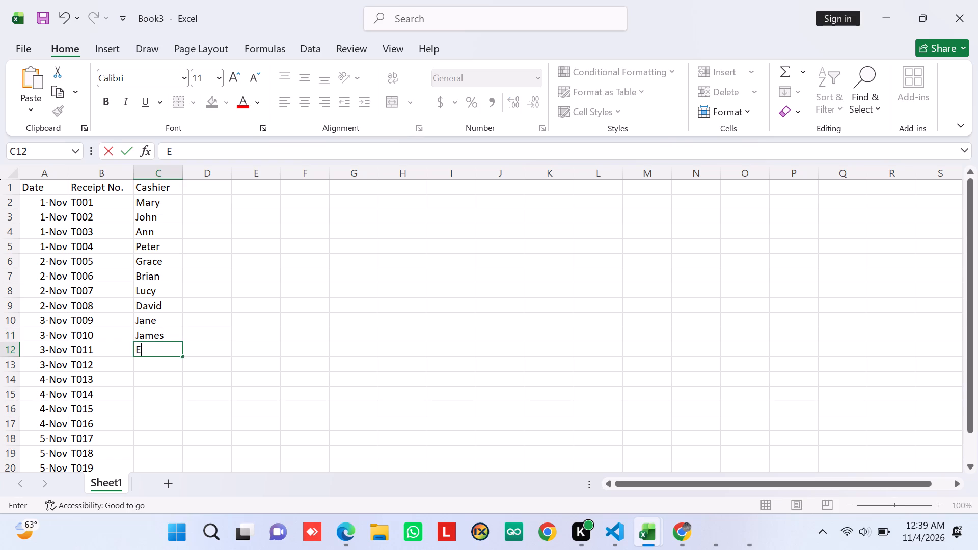
key(s)
text(ther)
key(Down)
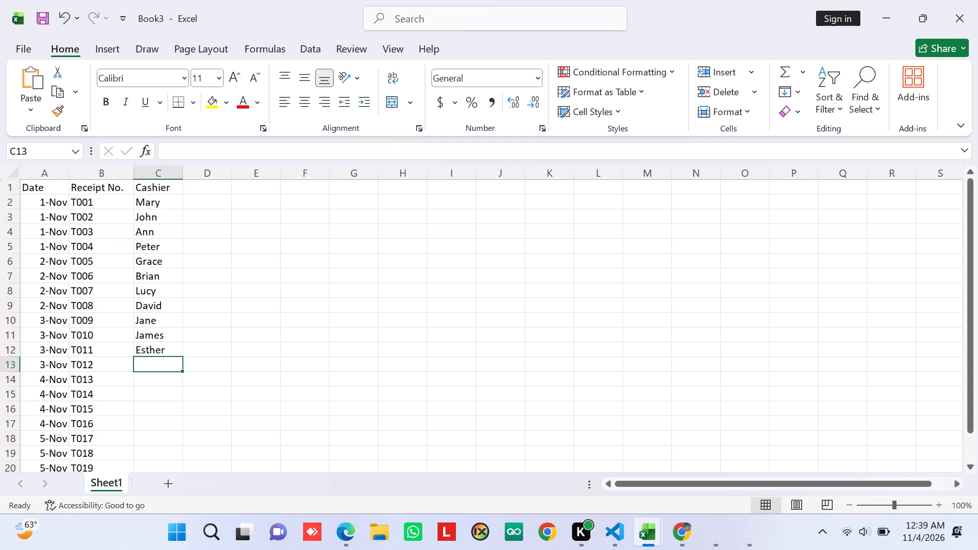
key(k)
key(e)
text(vin)
key(Down)
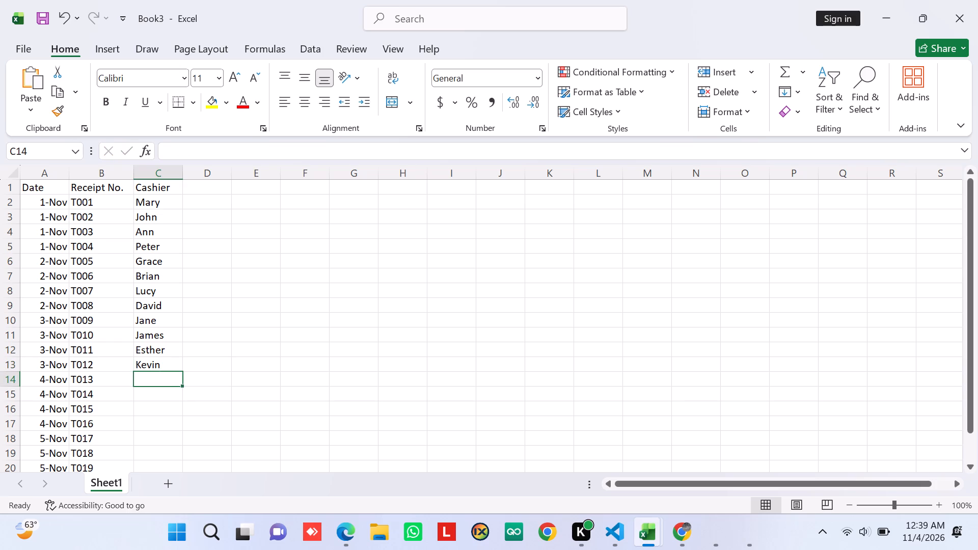
Enter cashier names Faith, Samuel, Mercy and Alex in cells C14 to C17 for the 4 Nov rows.
key(f)
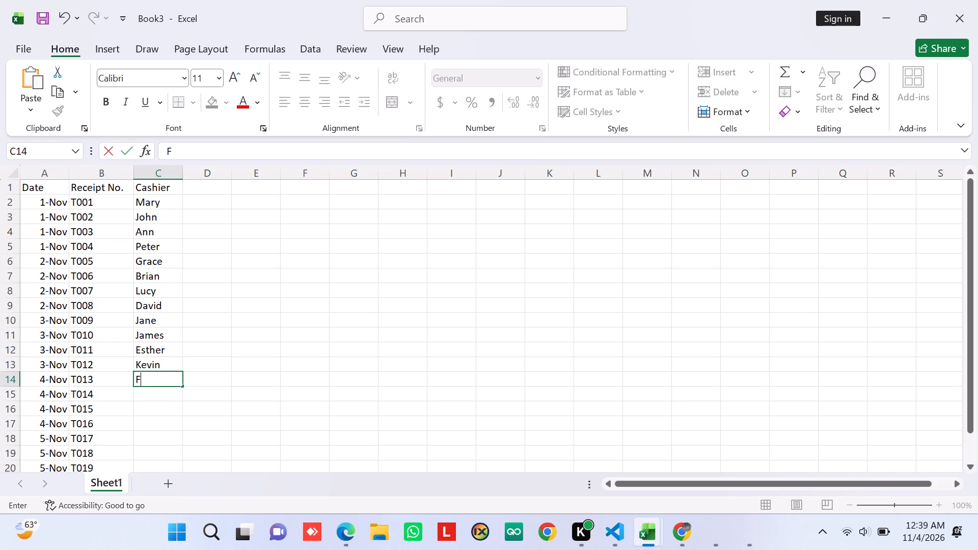
text(aith)
key(Down)
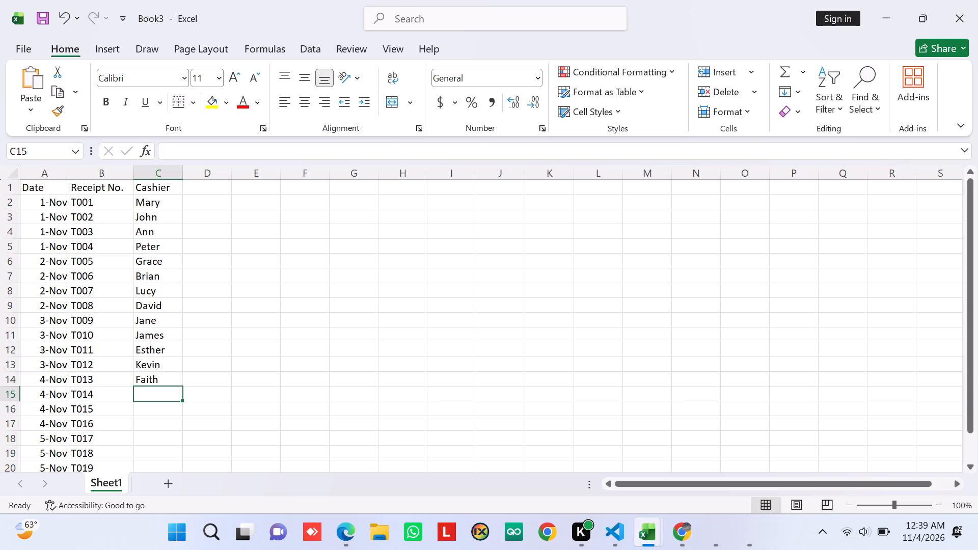
key(s)
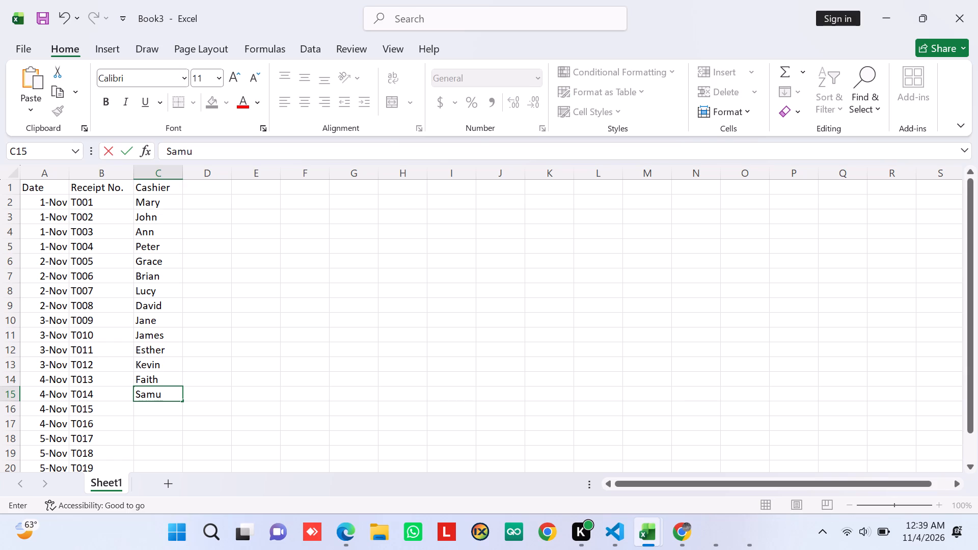
key(Down)
key(m)
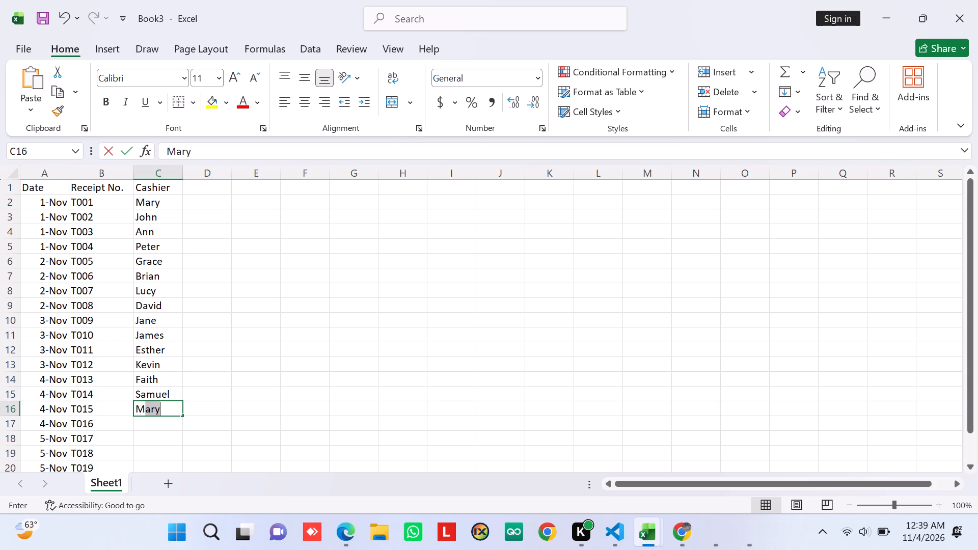
text(et)
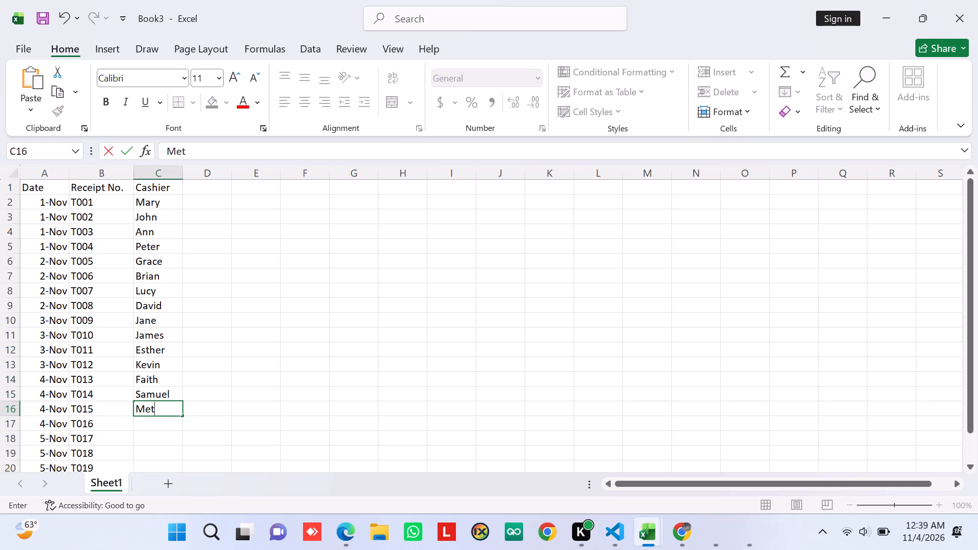
key(BackSpace)
text(rcy)
key(Down)
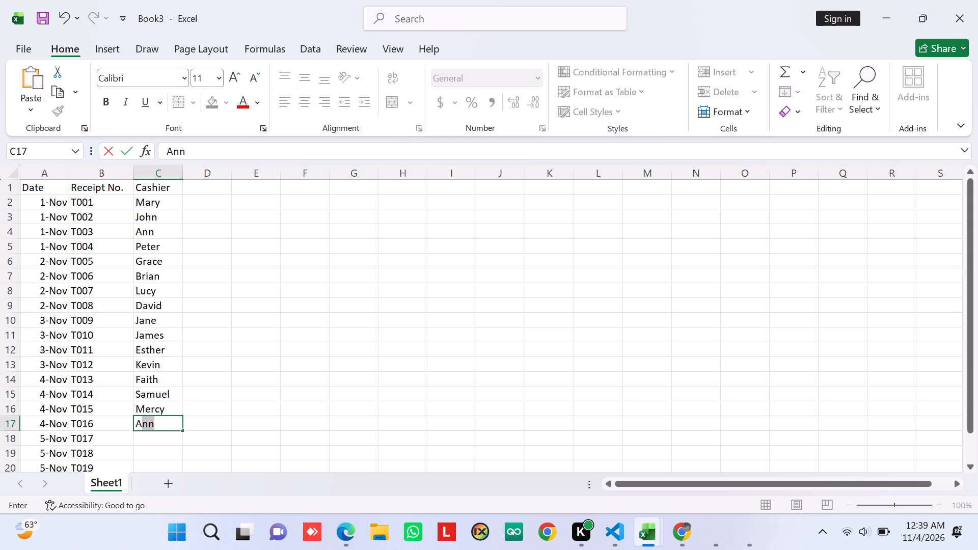
text(lex)
key(Down)
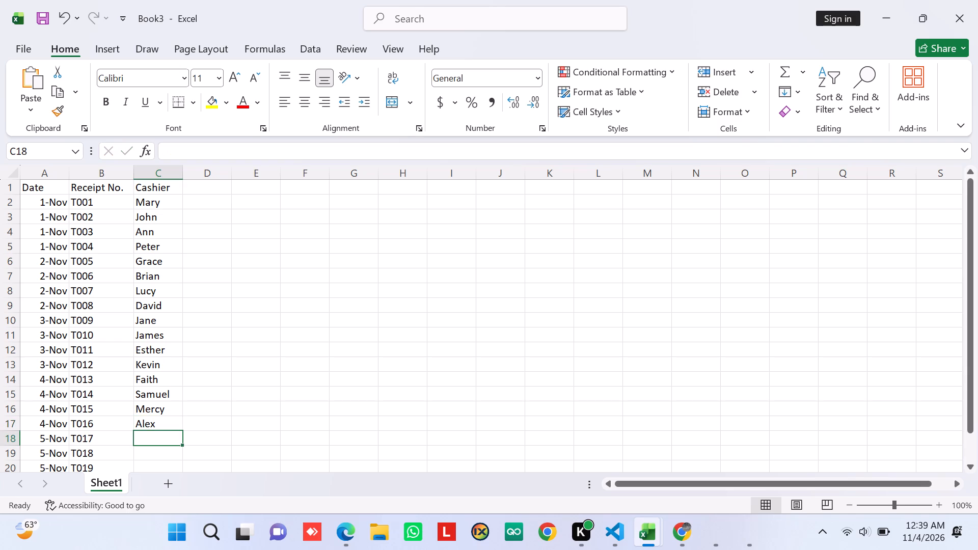
Enter cashier names Rose, Michael, Beatrice and Daniel in cells C18 to C21 for the 5 Nov rows.
key(r)
text(ose)
key(Down)
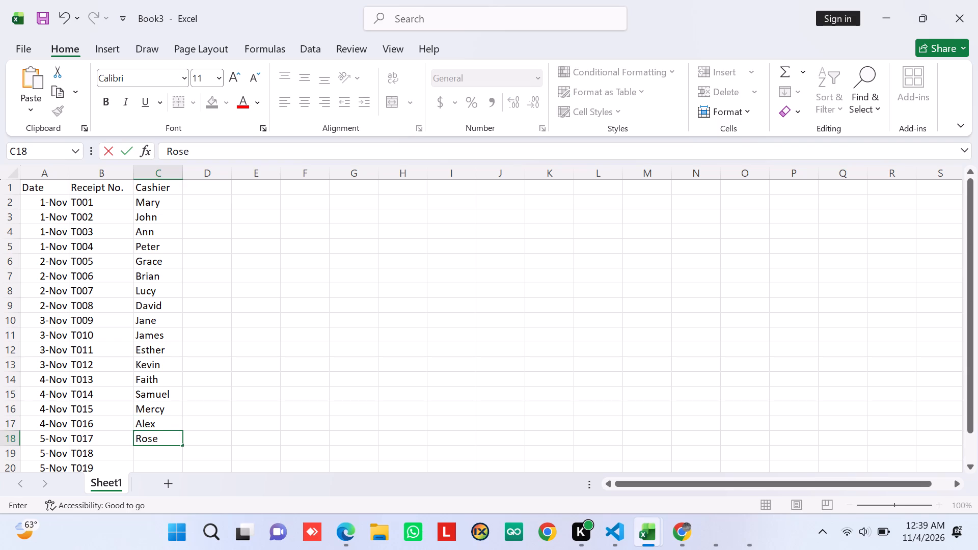
key(m)
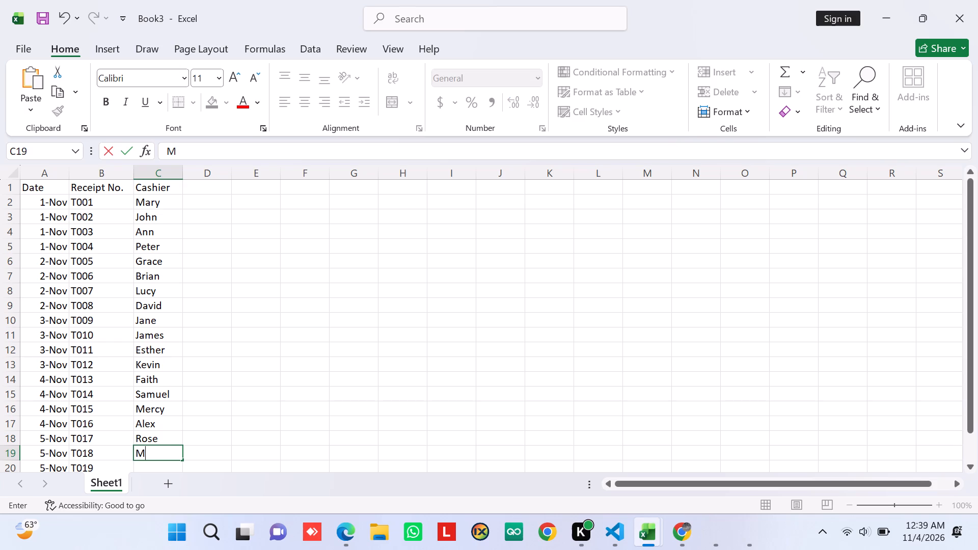
text(ichael)
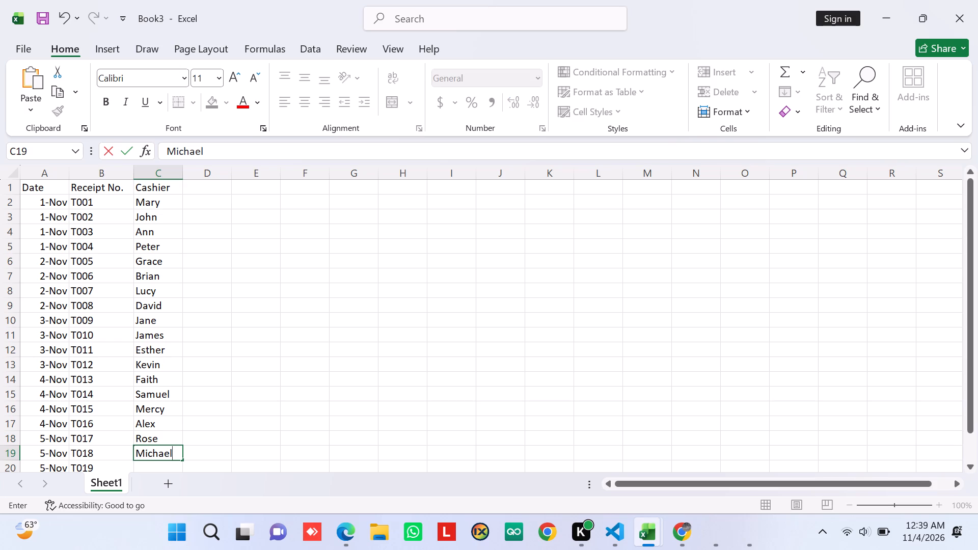
key(Down)
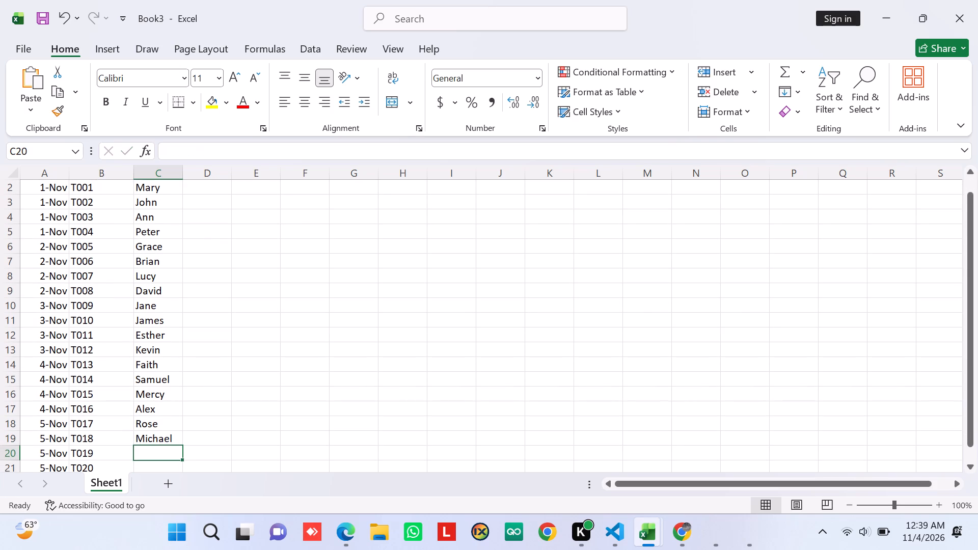
key(b)
text(eatre)
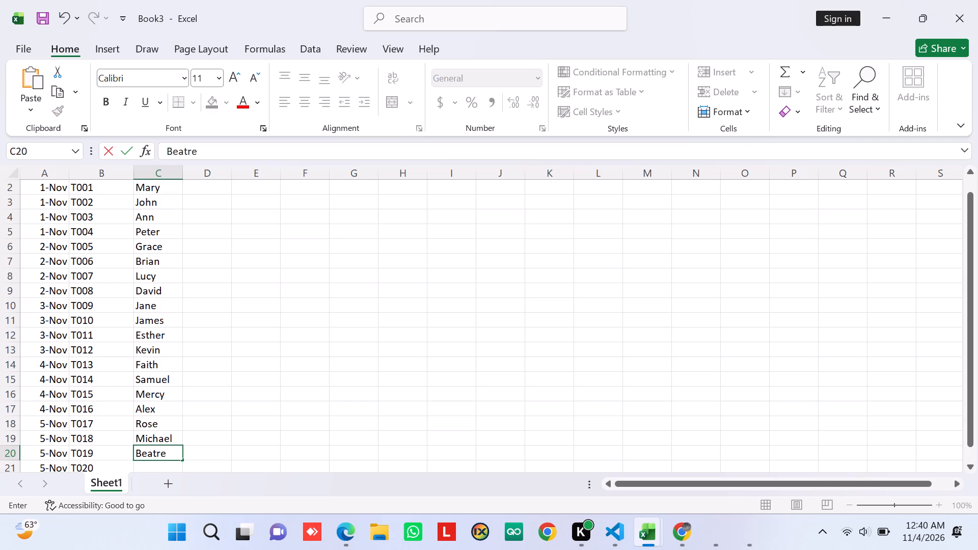
key(BackSpace)
text(ice)
key(Down)
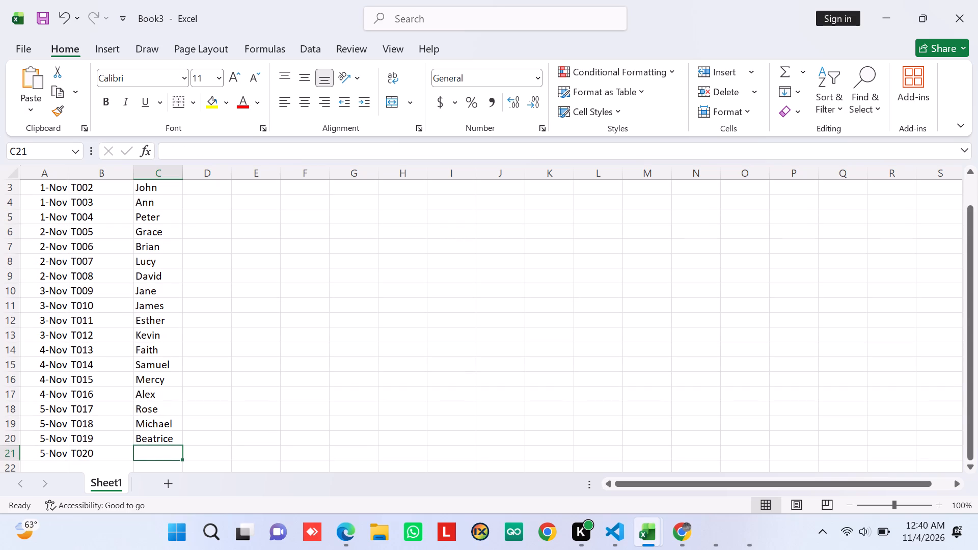
key(d)
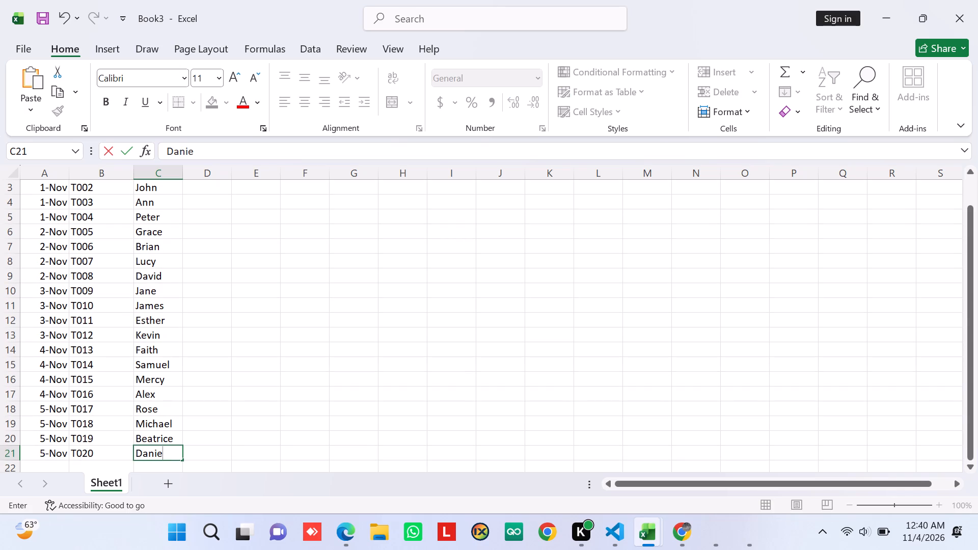
key(l)
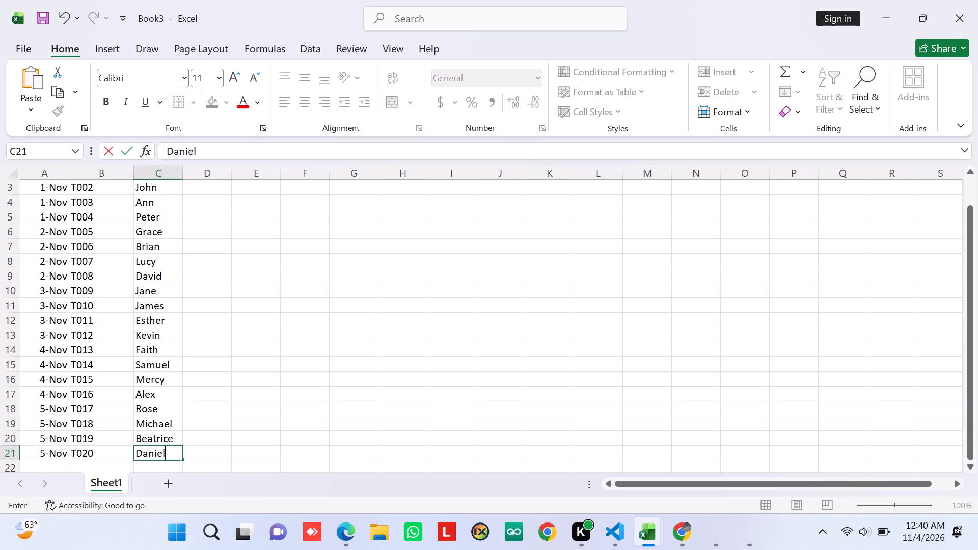
key(Right)
Enter the column header Product in cell D1, beside the Cashier header.
key(Up)
key(Up)
key(Up)
key(Up)
key(Up)
key(Up)
key(Up)
key(Up)
key(Up)
key(Up)
key(Up)
key(Up)
key(Up)
key(Up)
key(Up)
key(Up)
key(Up)
key(Up)
key(Up)
key(Up)
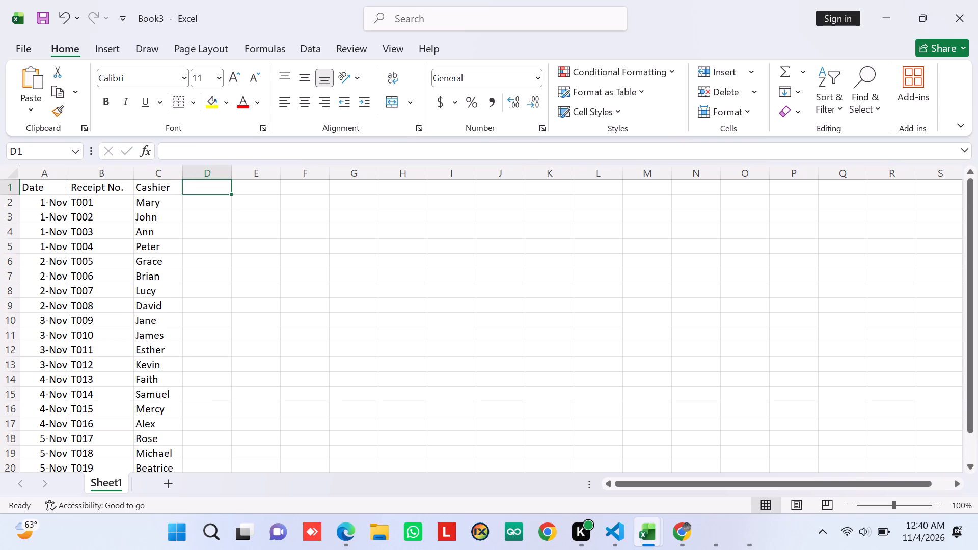
key(p)
text(rod)
text(uct)
key(Down)
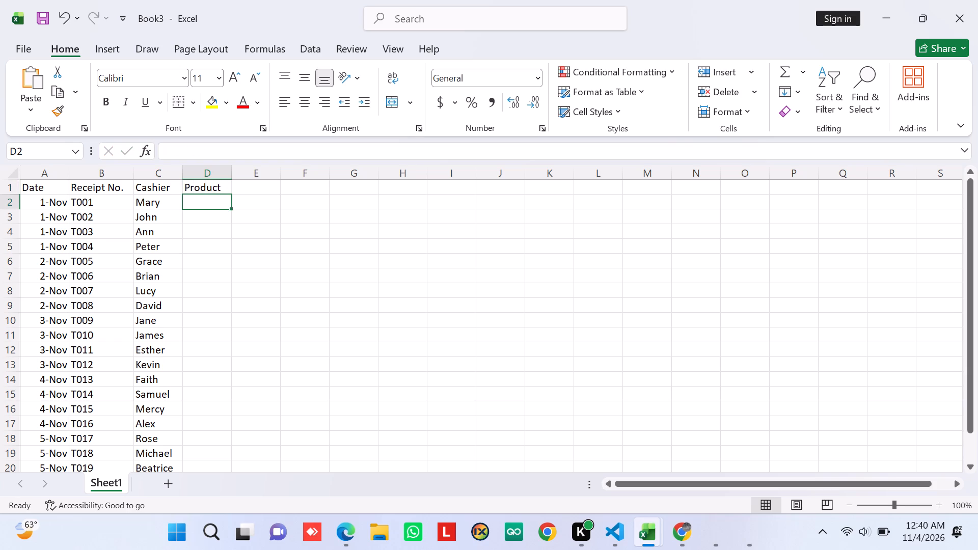
Enter products Bread, Milk, Sugar and Rice in cells D2 to D5 for the 1 Nov rows.
key(b)
text(read)
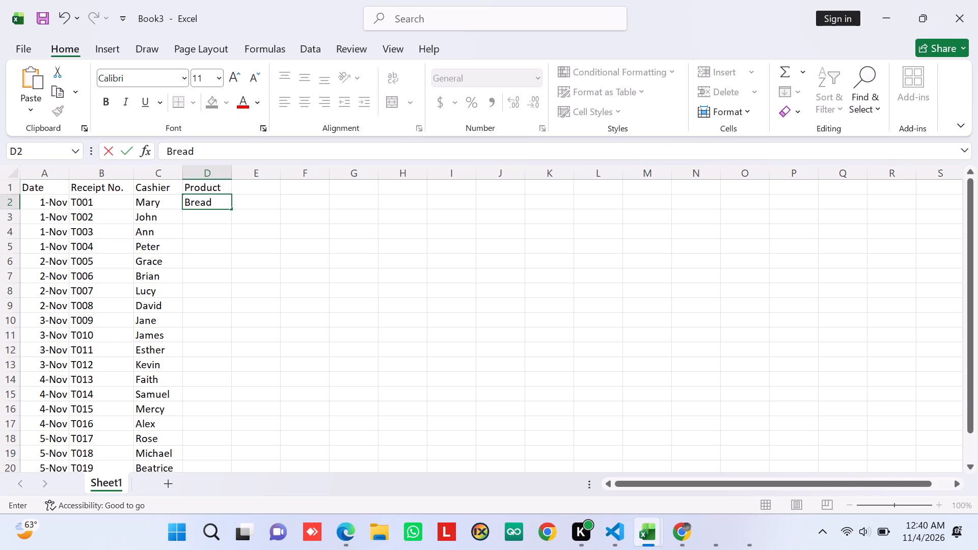
key(Down)
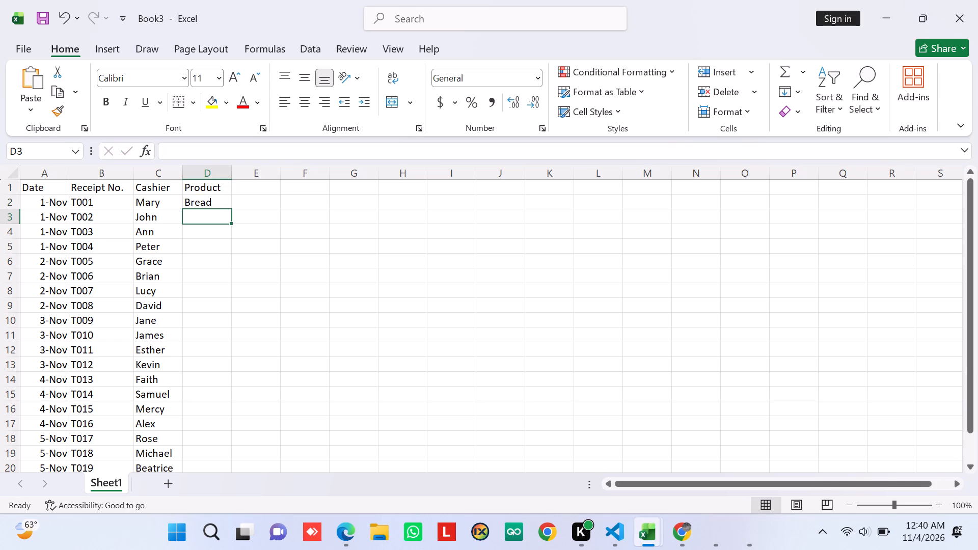
key(m)
text(ilk)
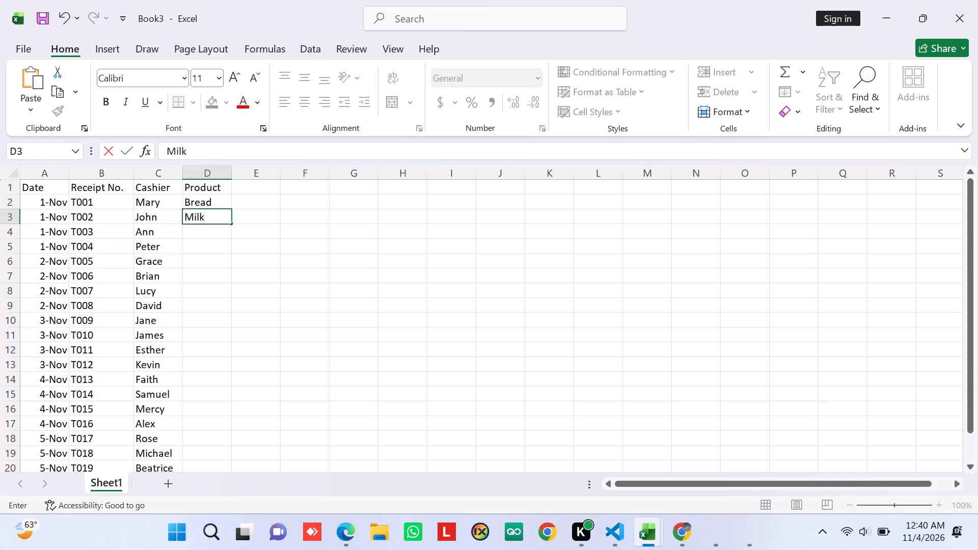
key(Down)
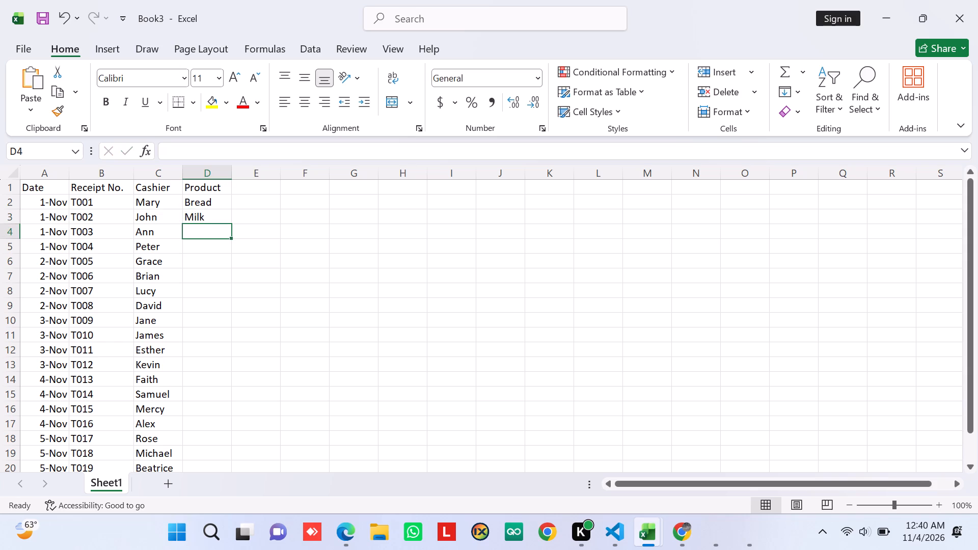
key(s)
text(ugar)
key(Down)
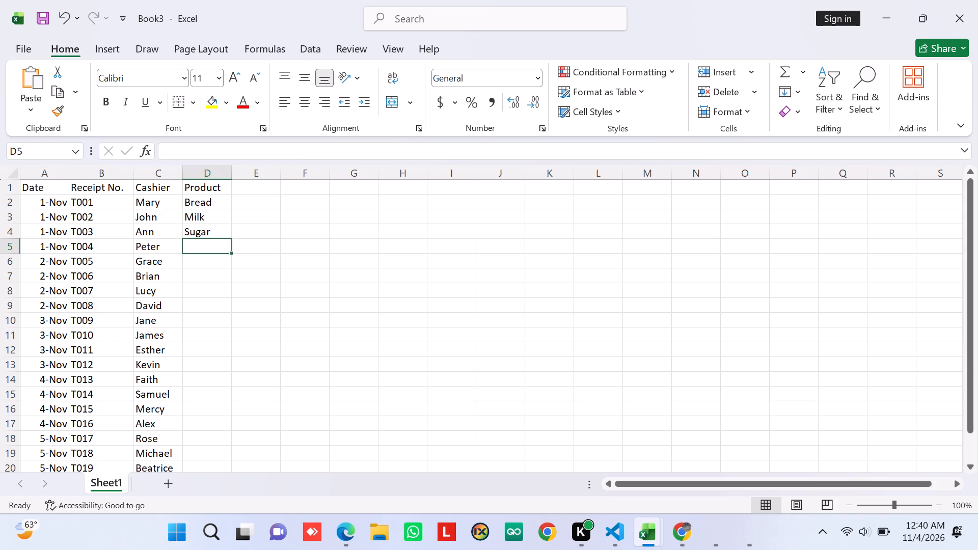
key(r)
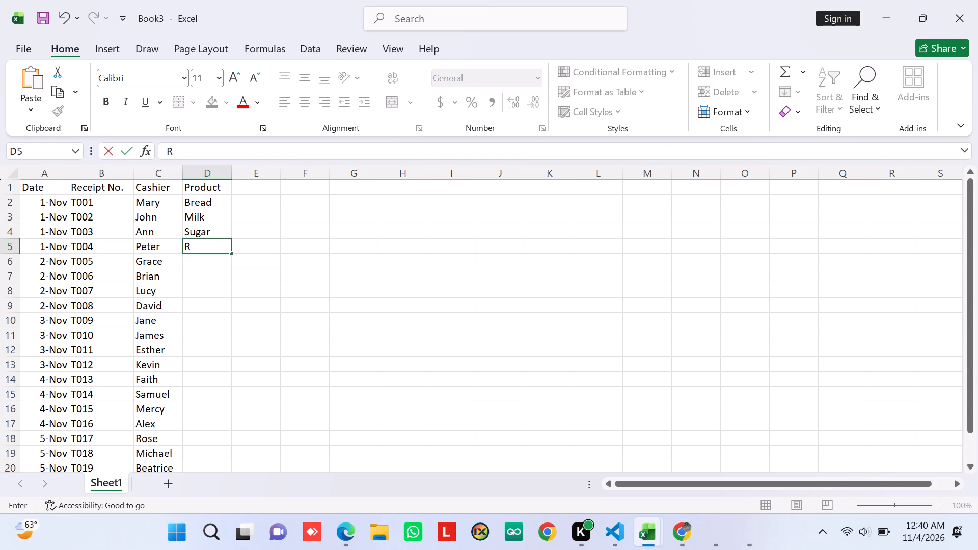
text(ice)
key(Down)
Enter products Soap and Cooking oil in cells D6 and D7 for receipts T005 and T006.
key(s)
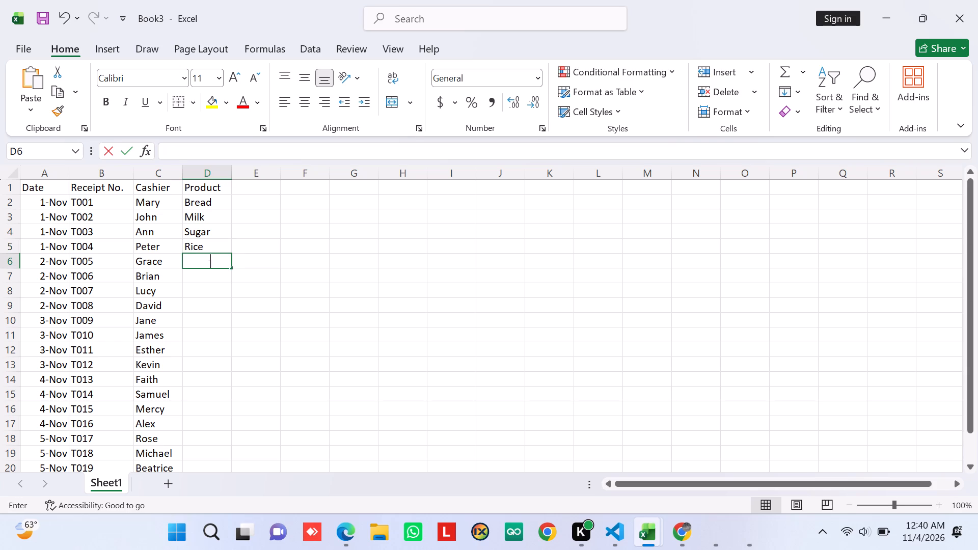
text(oa)
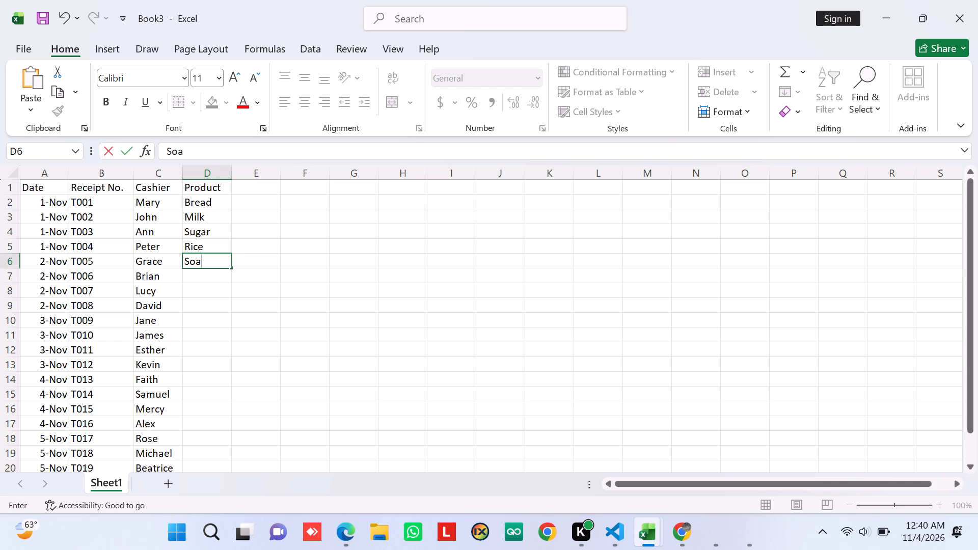
key(p)
key(Down)
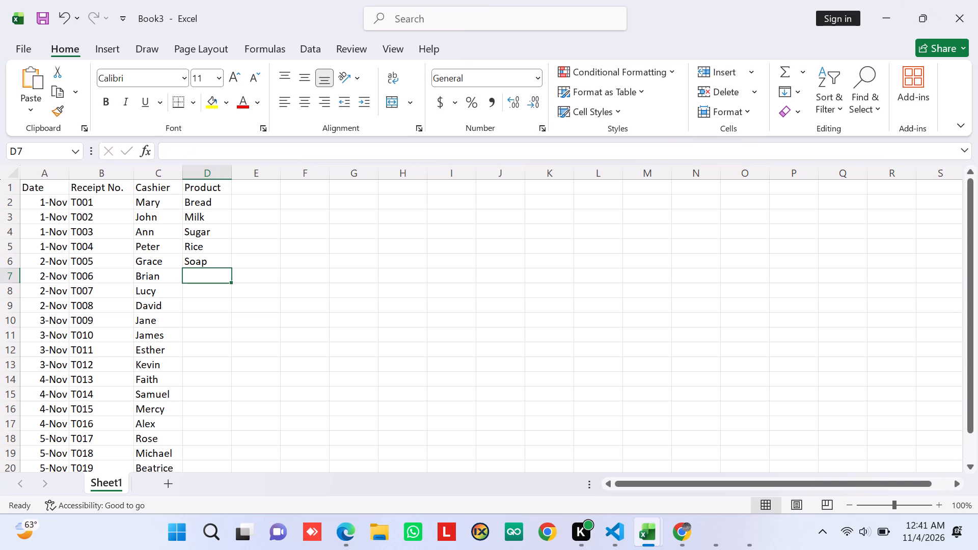
key(c)
text(ooking o)
text(il)
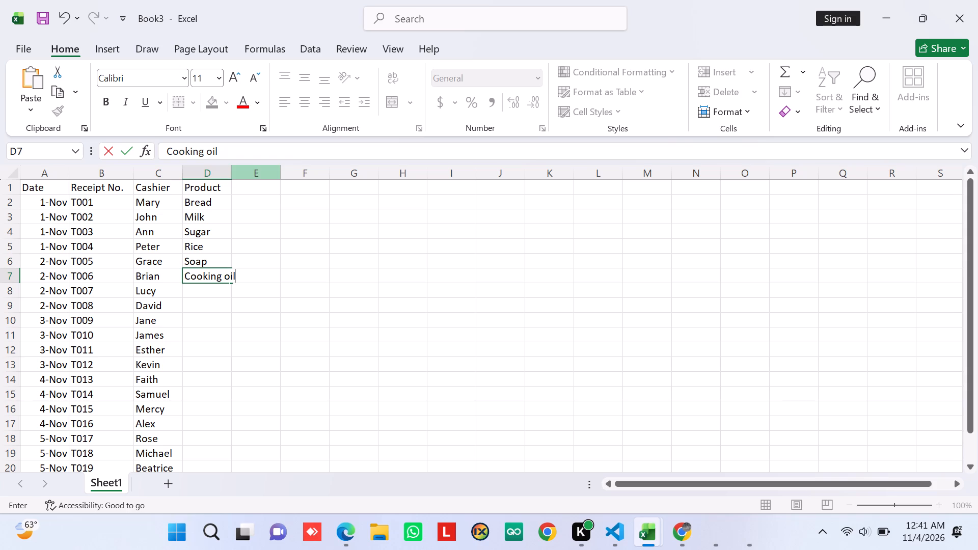
Widen the Product column to fit the Cooking oil entry and select the empty cell D8 below it.
click(233, 178)
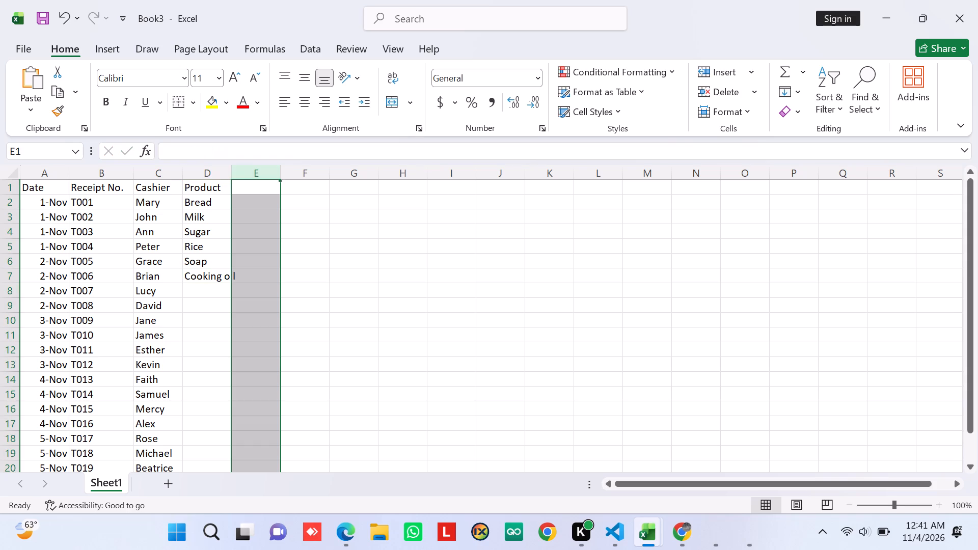
drag(230, 172, 253, 175)
click(230, 302)
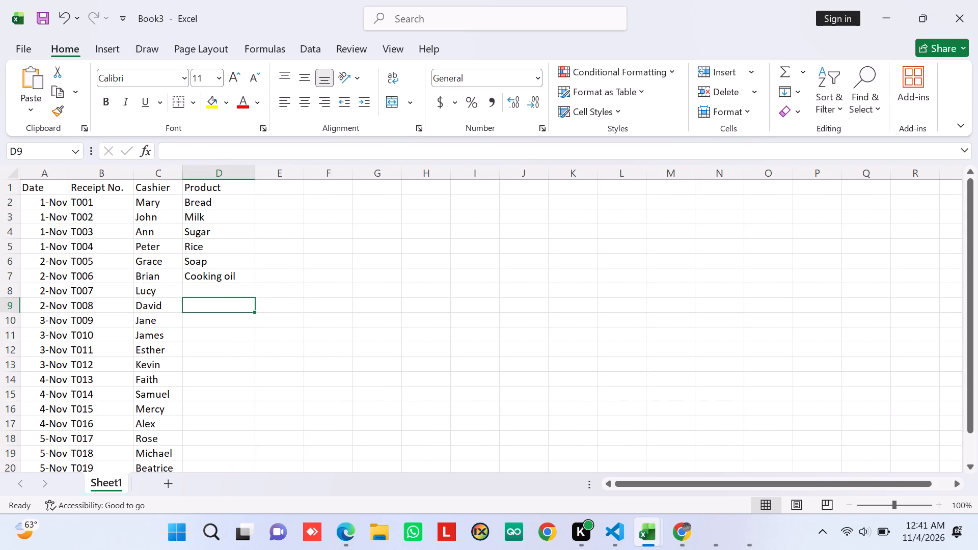
click(227, 295)
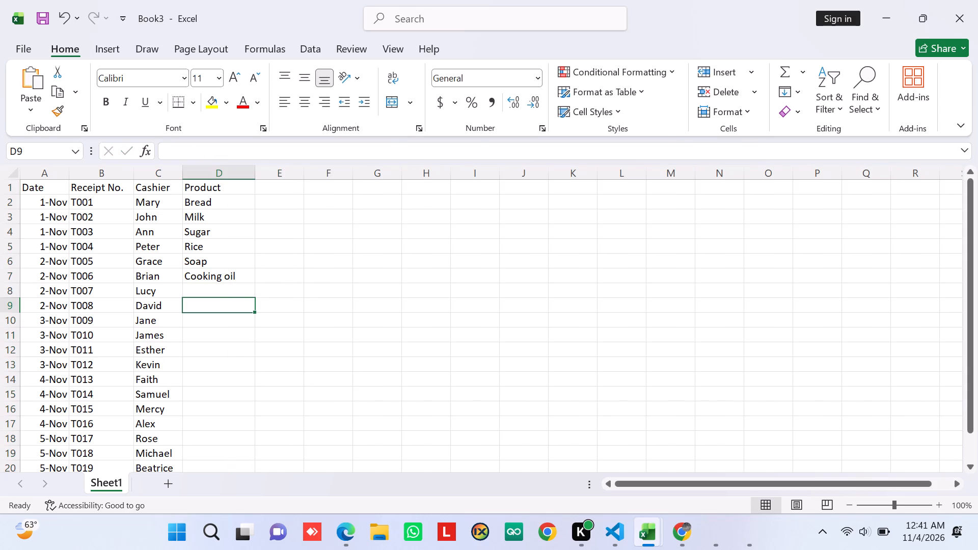
Enter the product Tea leaves in cell D8 for receipt T007.
click(232, 291)
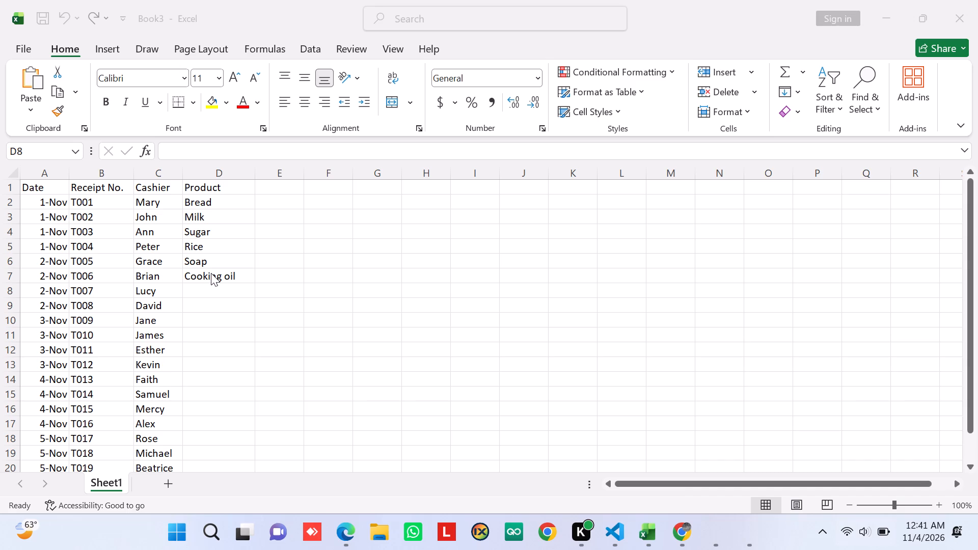
click(208, 293)
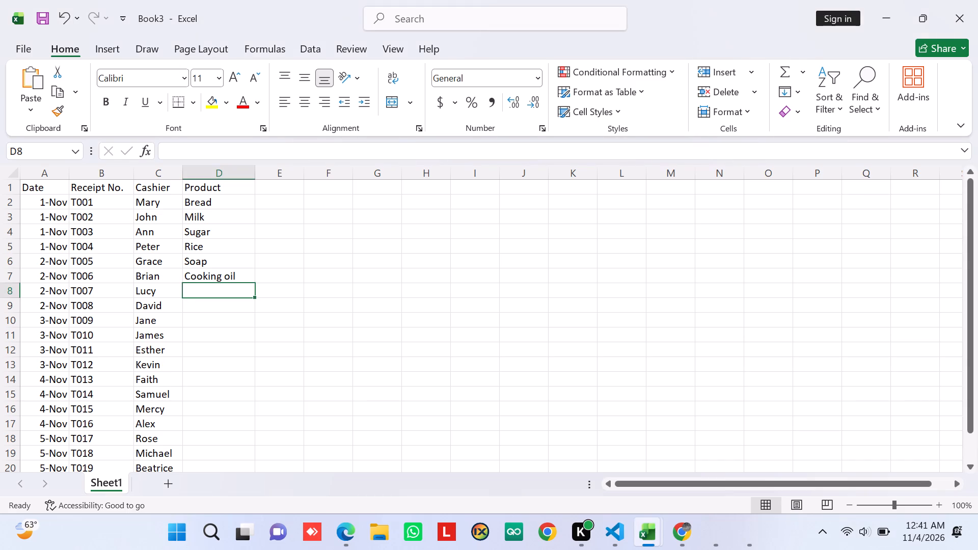
key(t)
key(BackSpace)
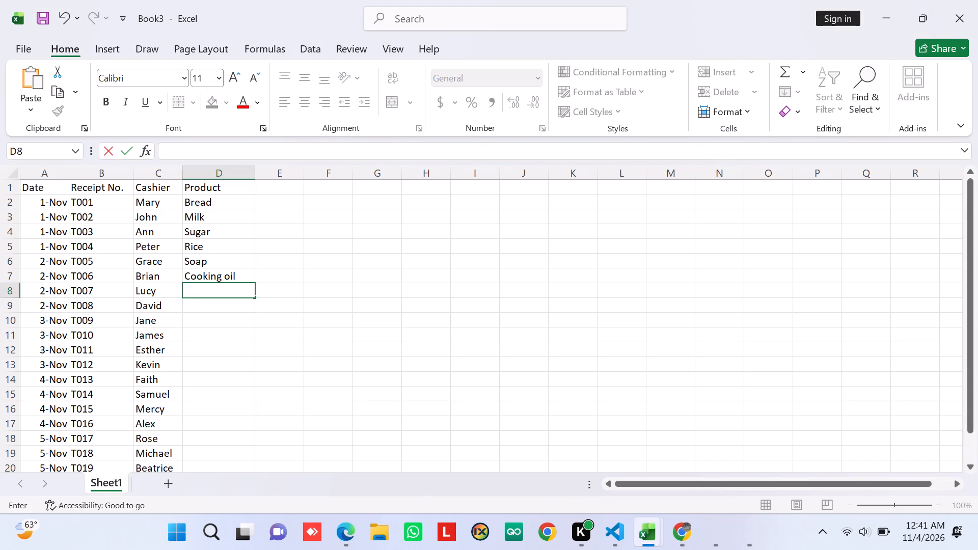
key(t)
text(ea)
key(space)
text(leaves)
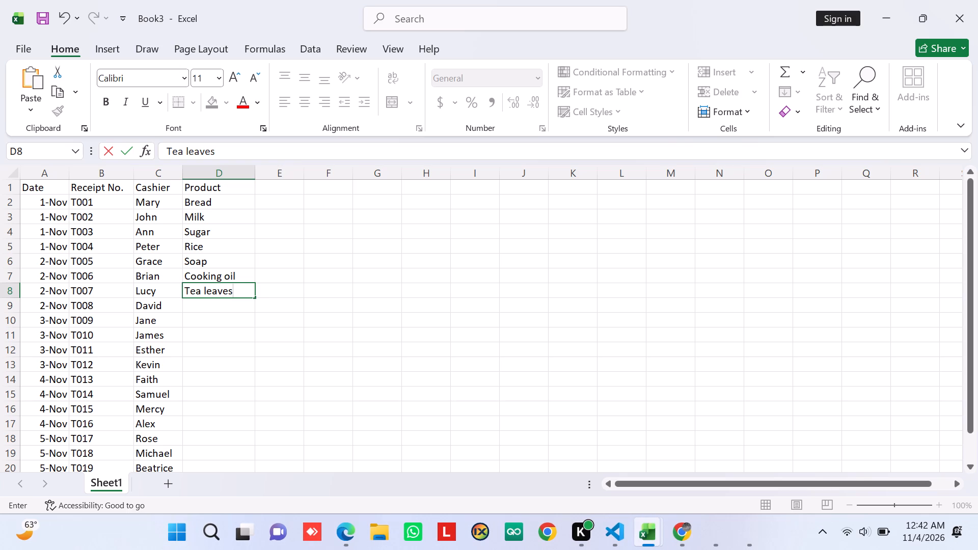
key(Down)
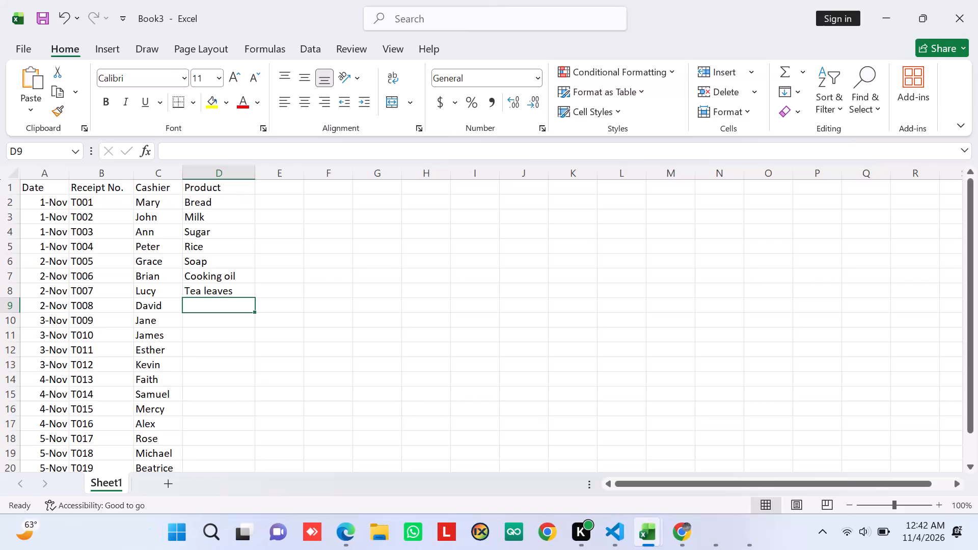
Enter the product Toothpaste in cell D9 for receipt T008.
key(t)
key(BackSpace)
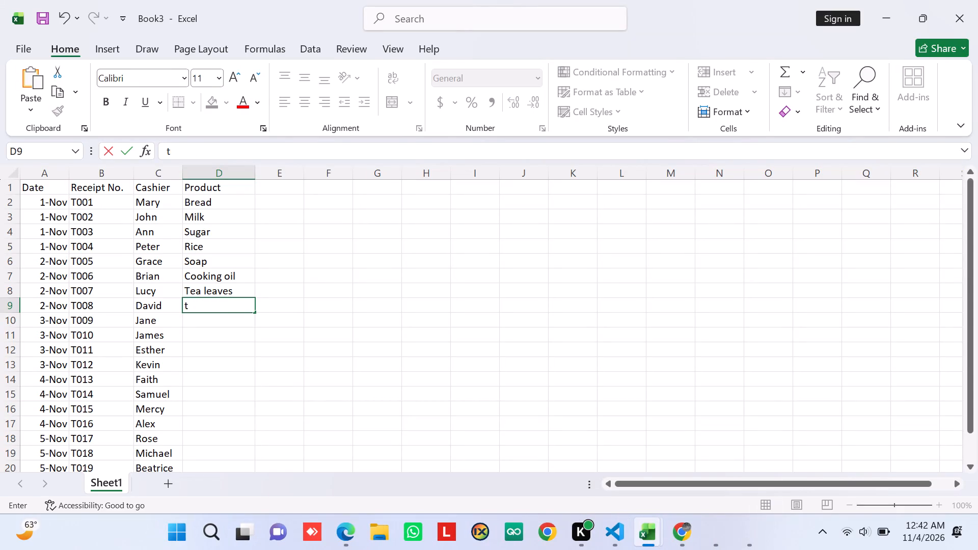
key(BackSpace)
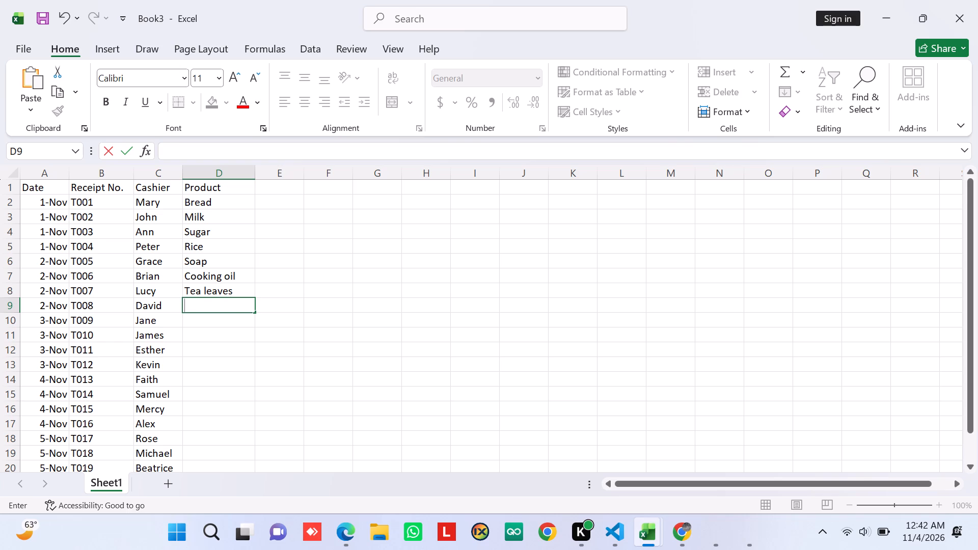
key(t)
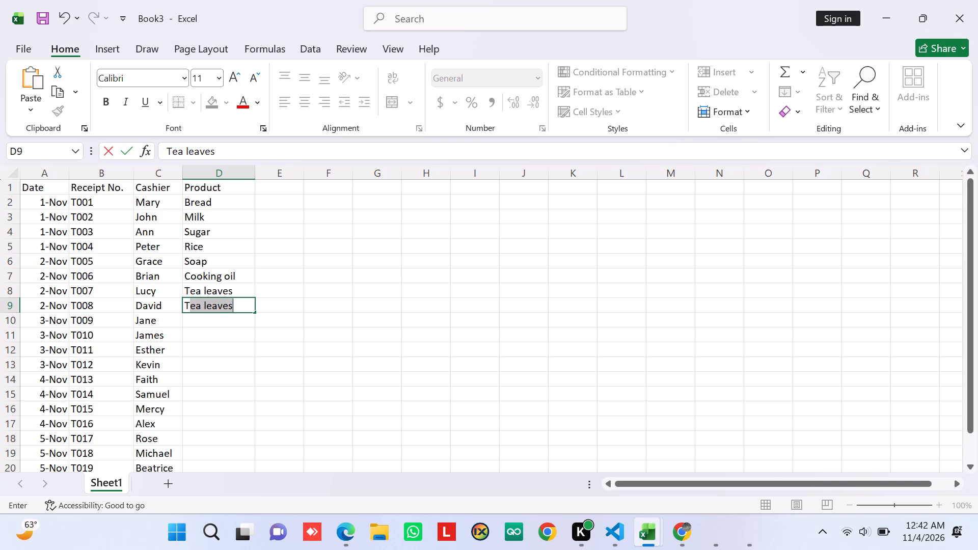
text(oo)
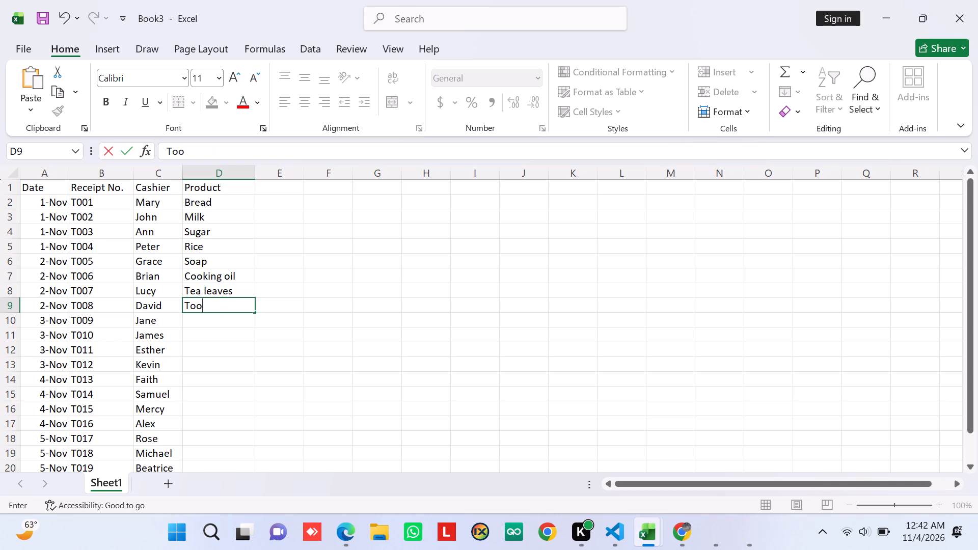
text(th)
text(pas)
text(te)
key(Down)
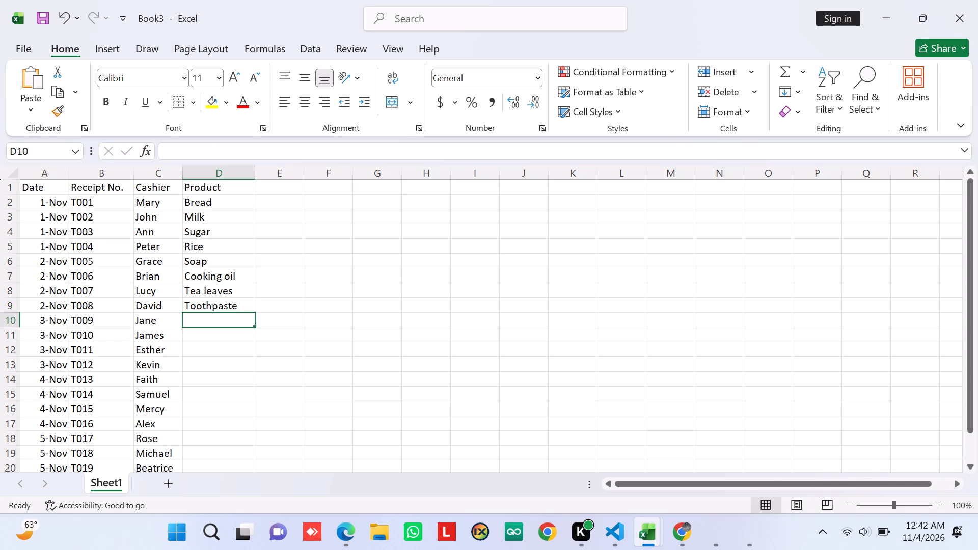
Enter products Water, Juice and Washing Powder in cells D10 to D12 for receipts T009 to T011.
key(w)
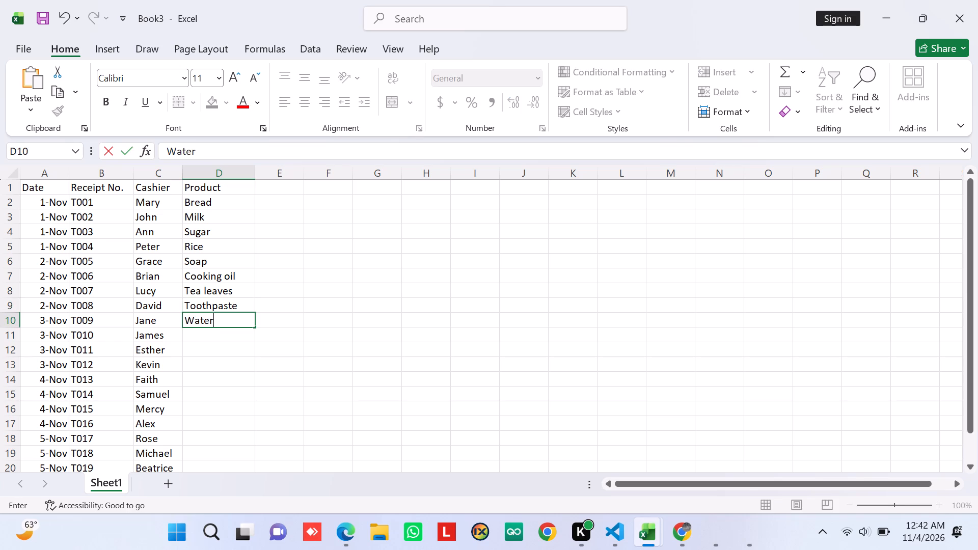
key(Down)
key(j)
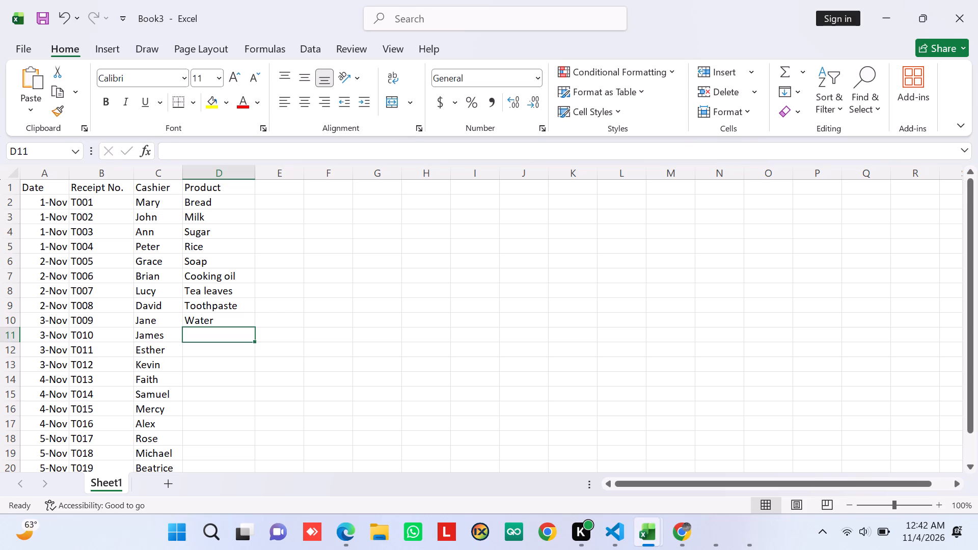
text(uice)
key(Down)
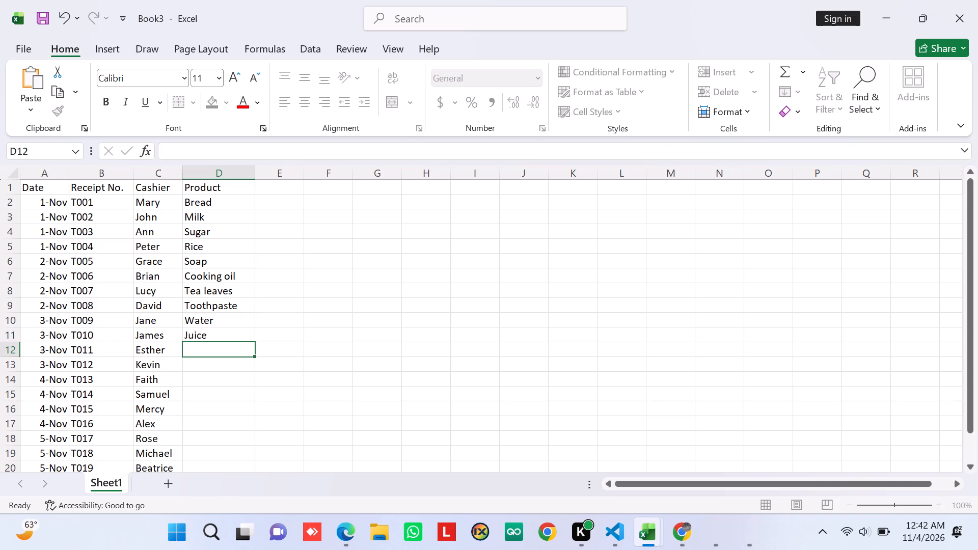
key(w)
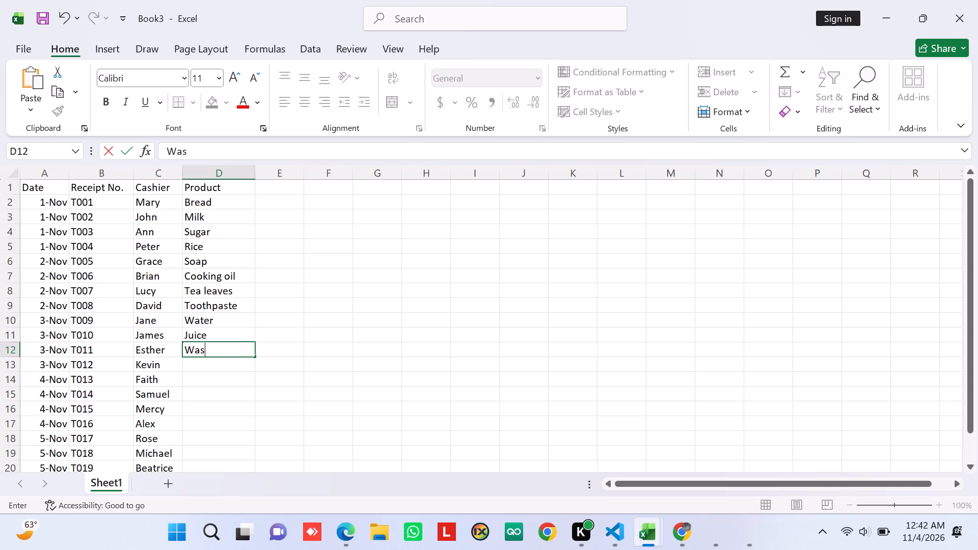
text(hing)
key(space)
key(p)
text(owder)
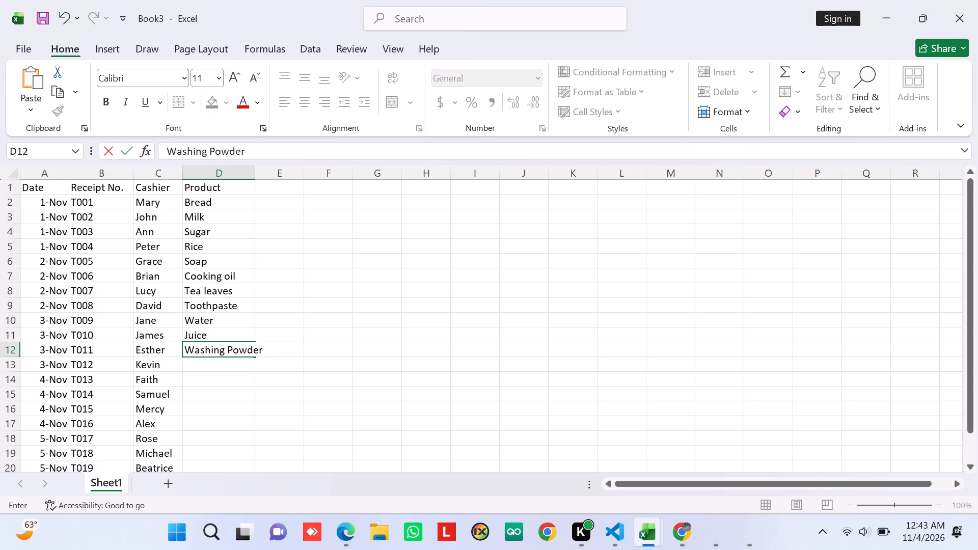
Widen the Product column so that it is slightly wider than the Washing Powder entry.
double_click(256, 173)
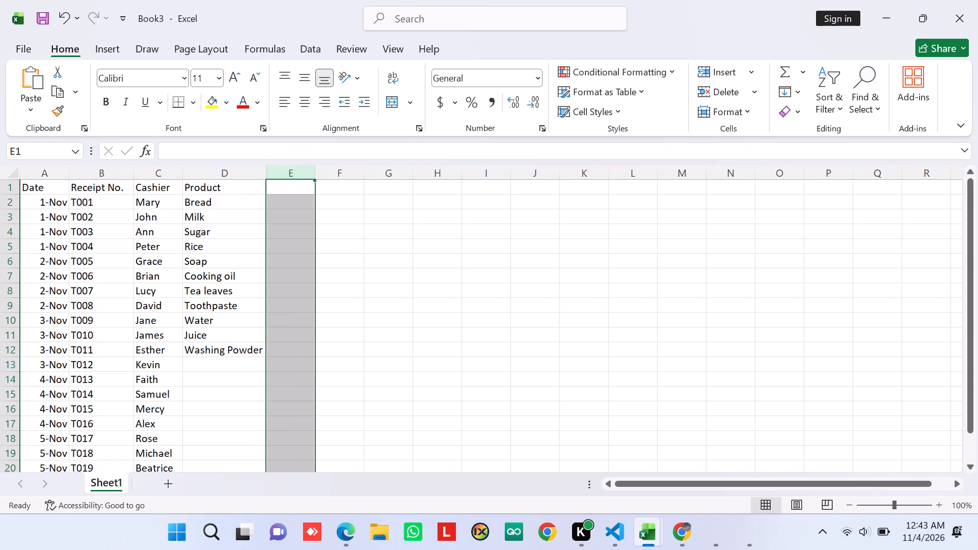
click(280, 172)
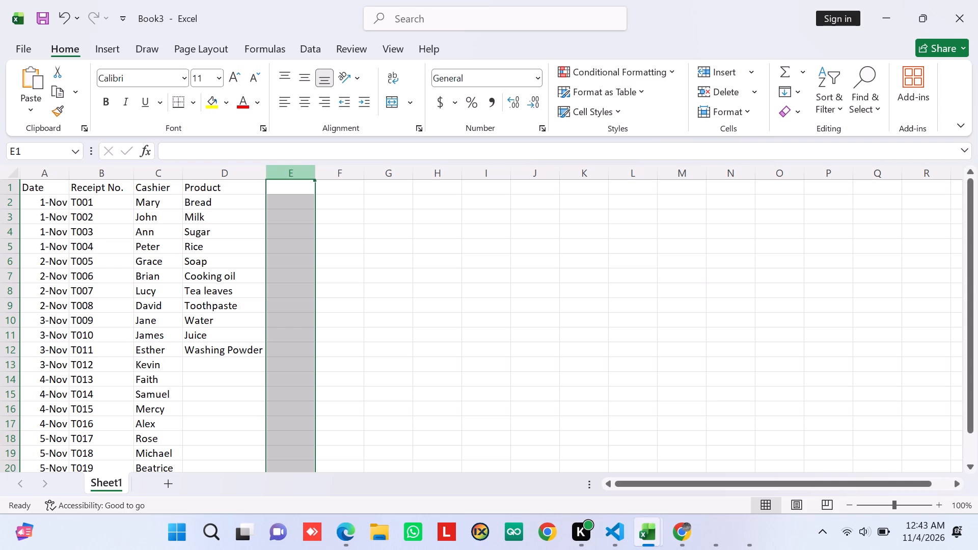
click(280, 172)
click(280, 172)
double_click(280, 172)
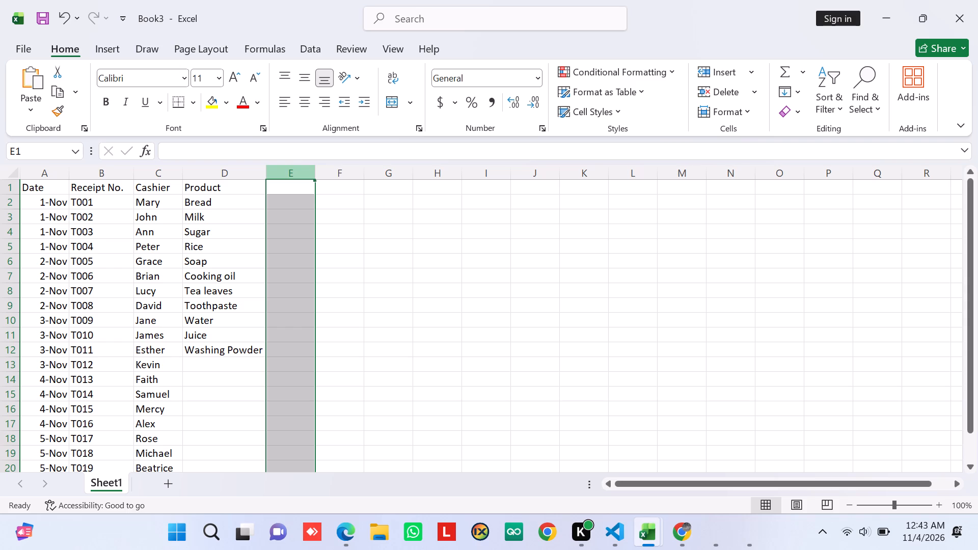
click(270, 175)
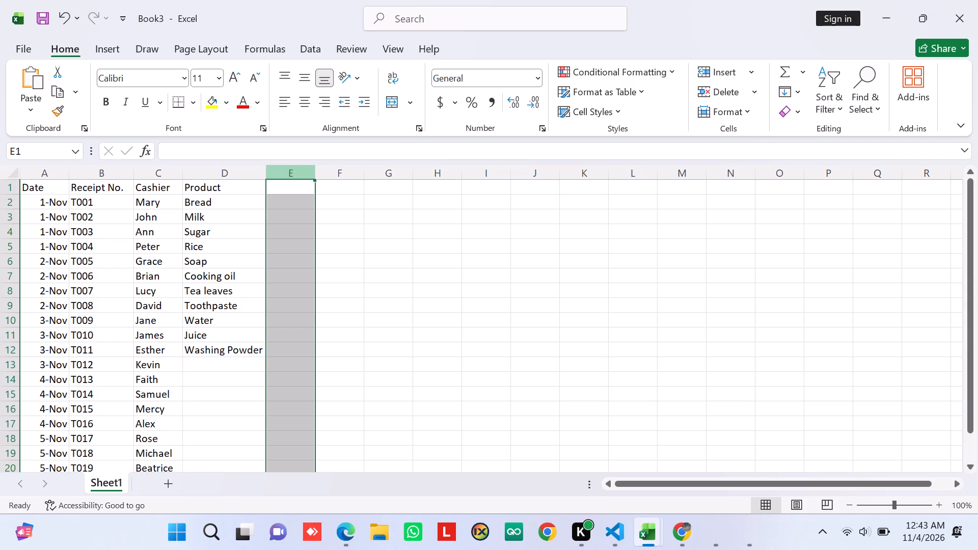
click(267, 172)
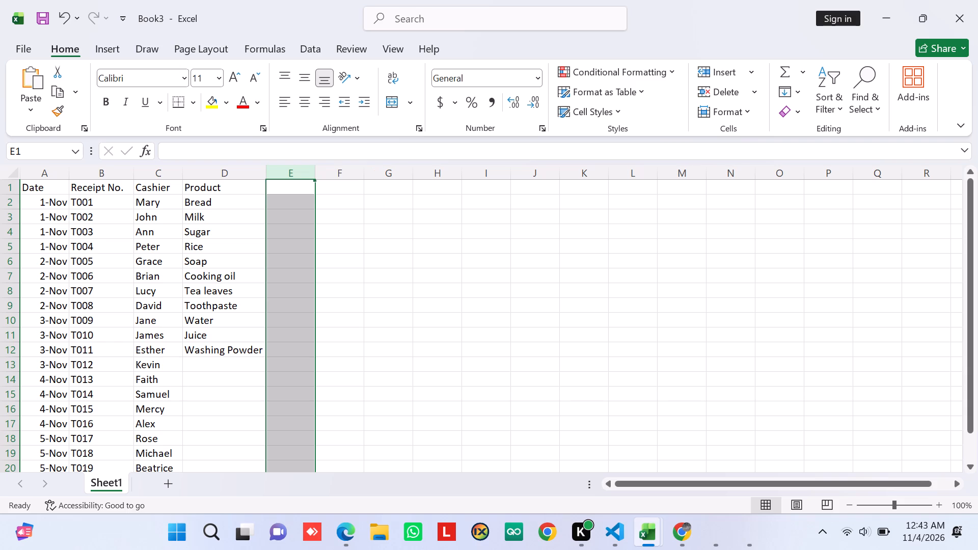
click(271, 174)
triple_click(271, 174)
drag(265, 174, 271, 175)
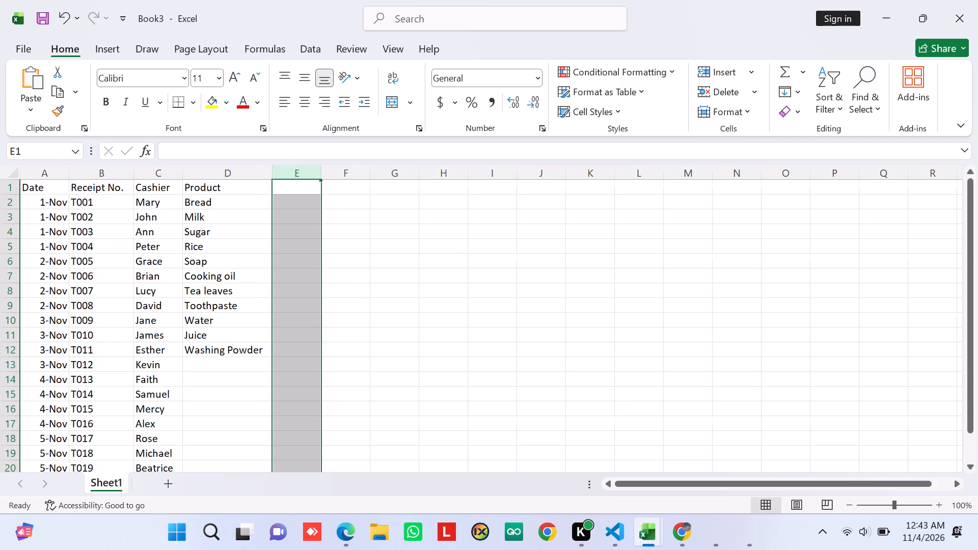
Enter the product Eggs in cell D13 for receipt T012.
click(238, 372)
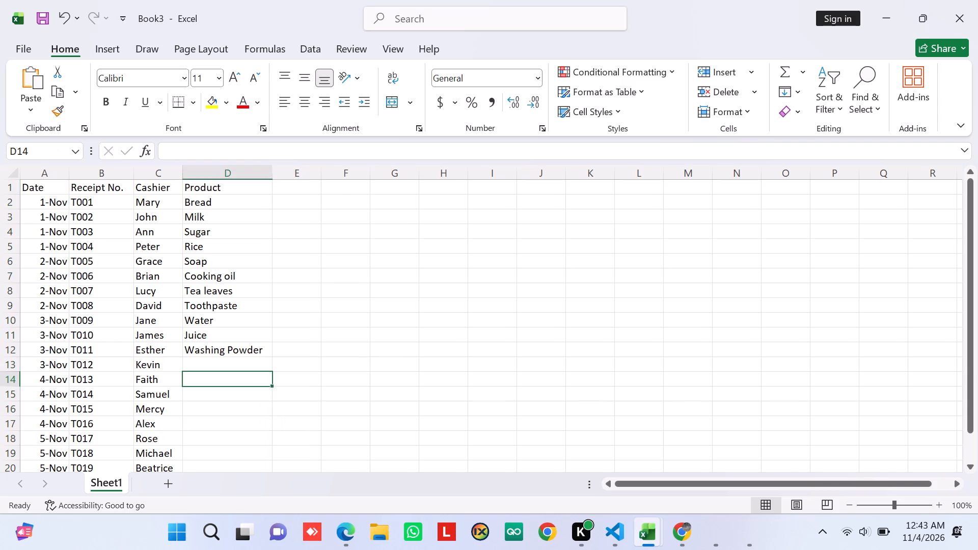
click(235, 367)
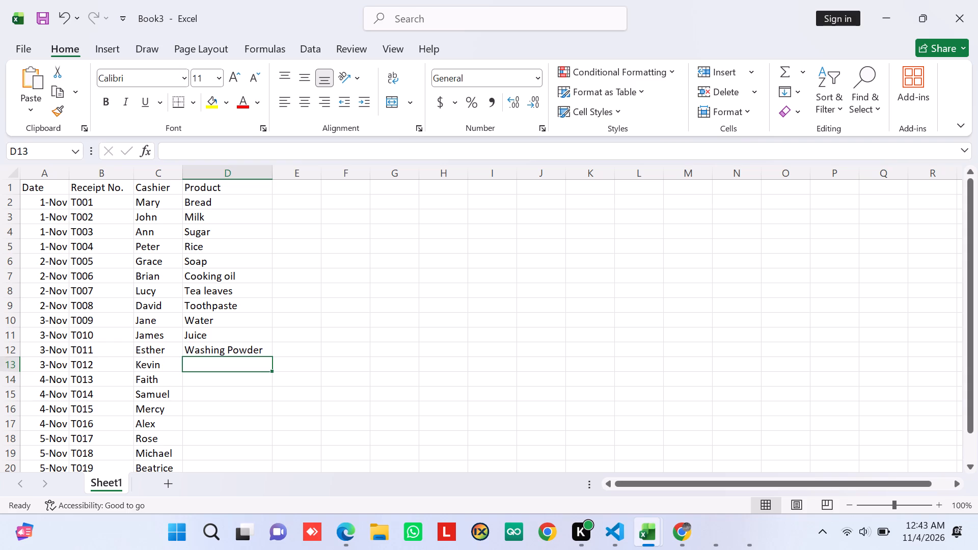
key(e)
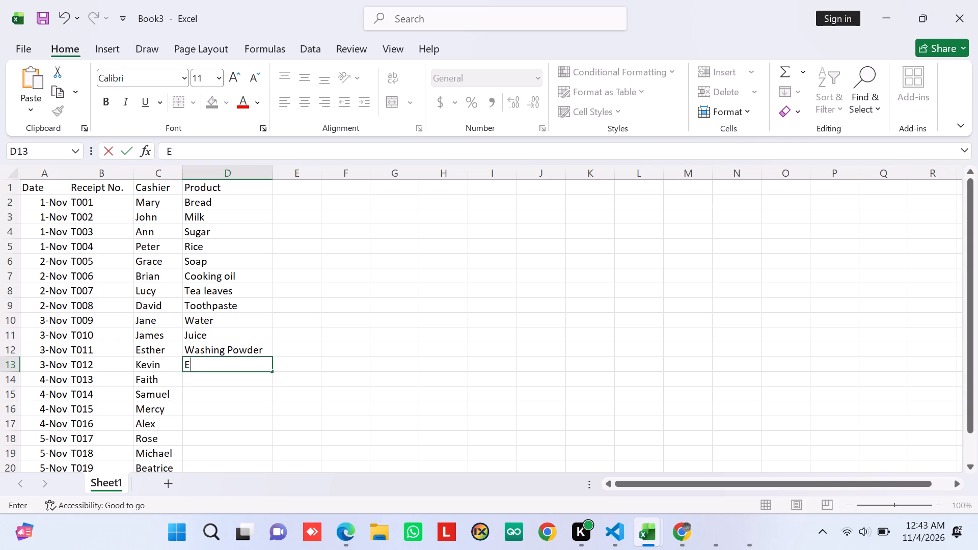
text(ggs)
key(Down)
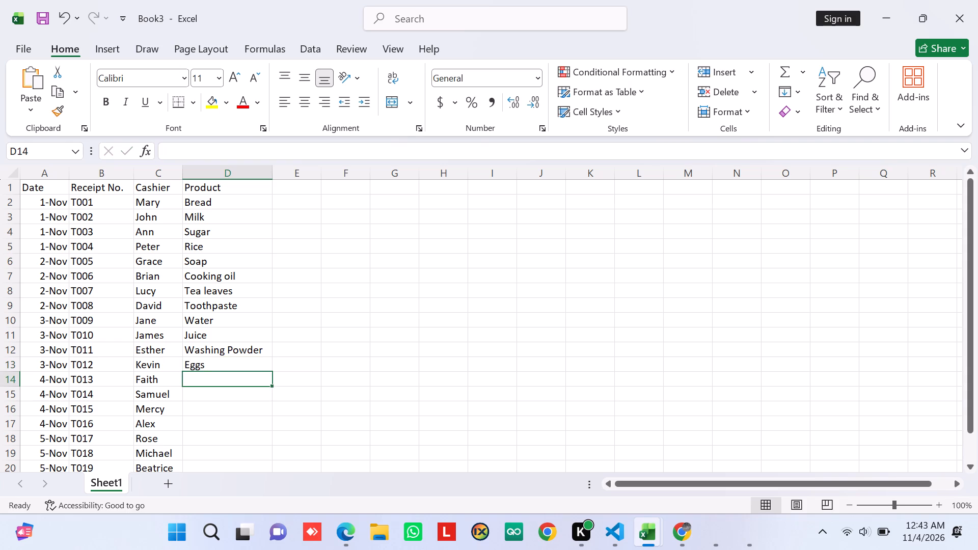
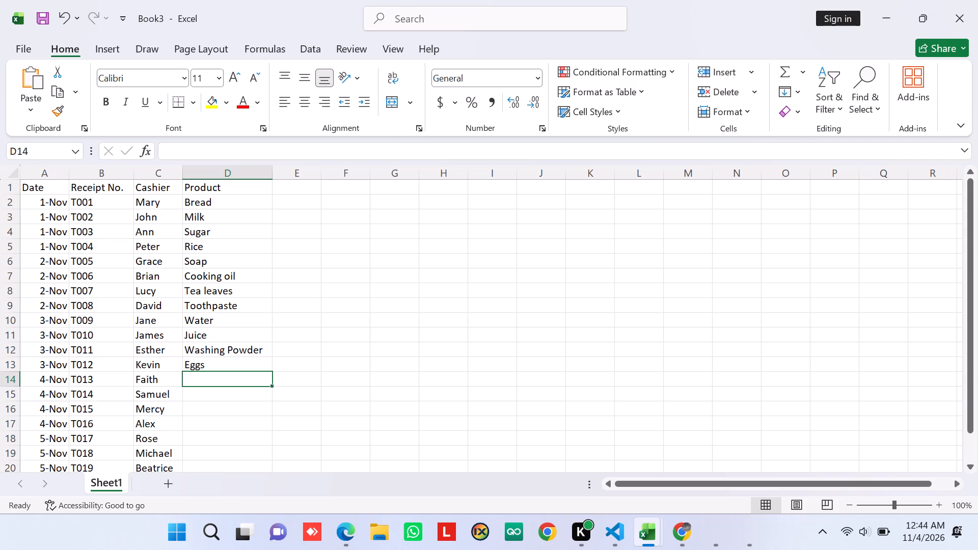
Enter the product Biscuits in cell D14 for receipt T013.
key(b)
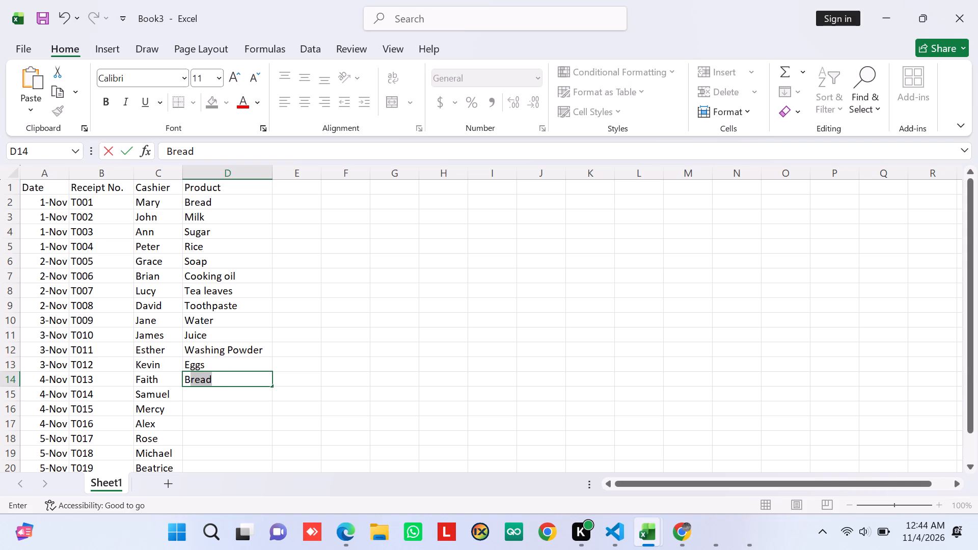
text(ISCU)
key(BackSpace)
key(BackSpace)
key(BackSpace)
key(BackSpace)
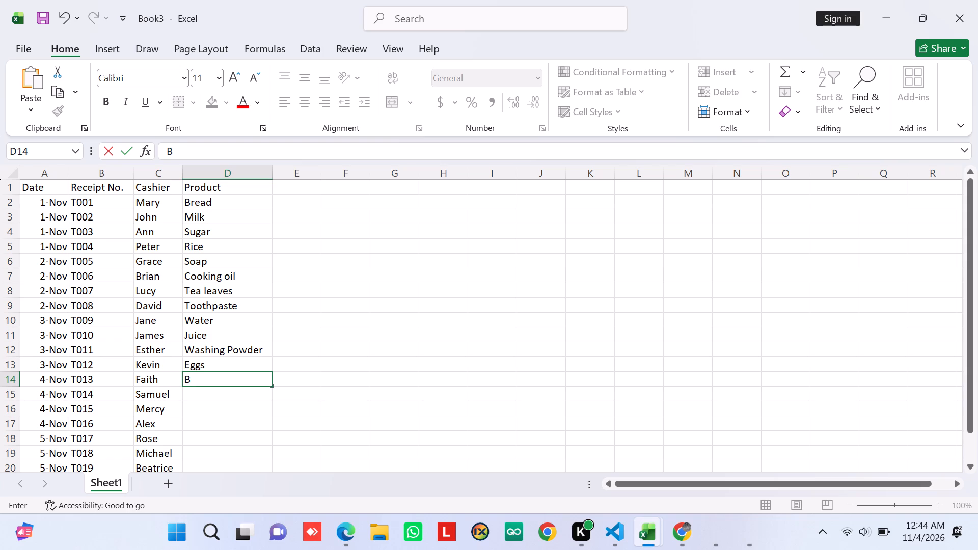
key(i)
text(sc)
text(uits)
key(Down)
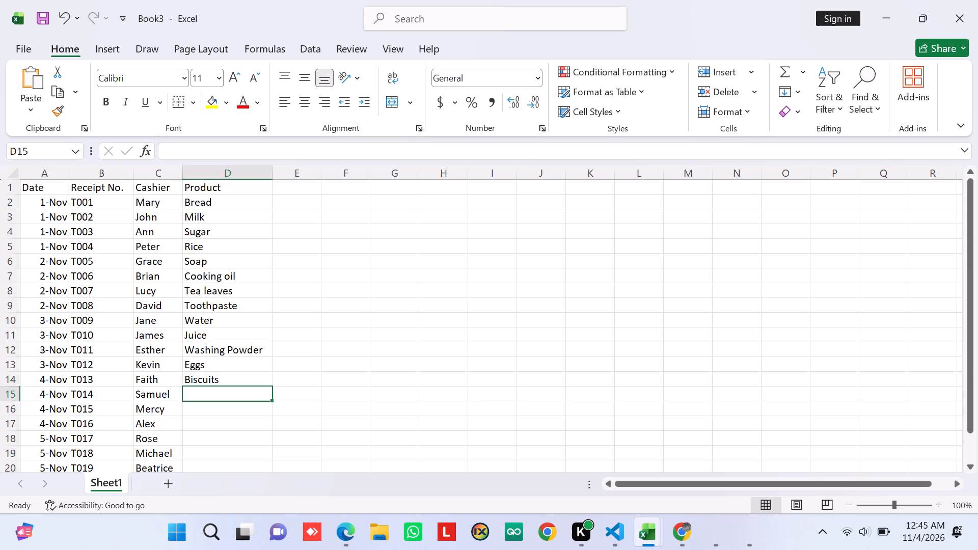
Enter products Rice and Milk in cells D15 and D16 for receipts T014 and T015.
key(r)
text(ice)
key(Down)
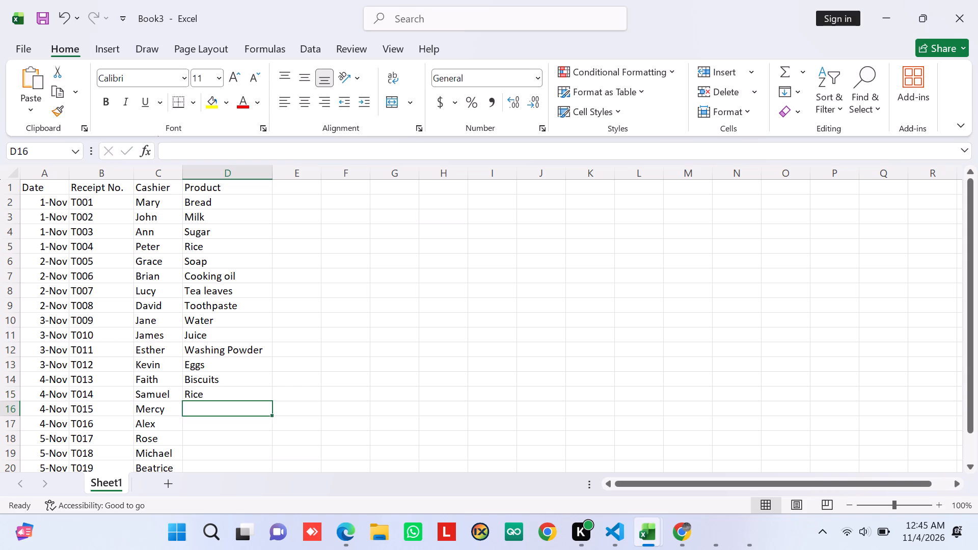
key(m)
text(ilk)
key(Down)
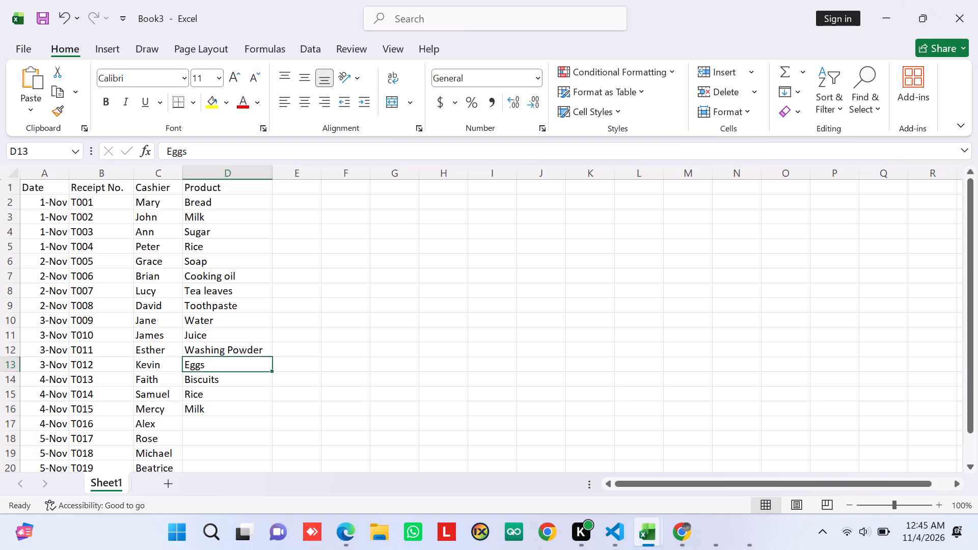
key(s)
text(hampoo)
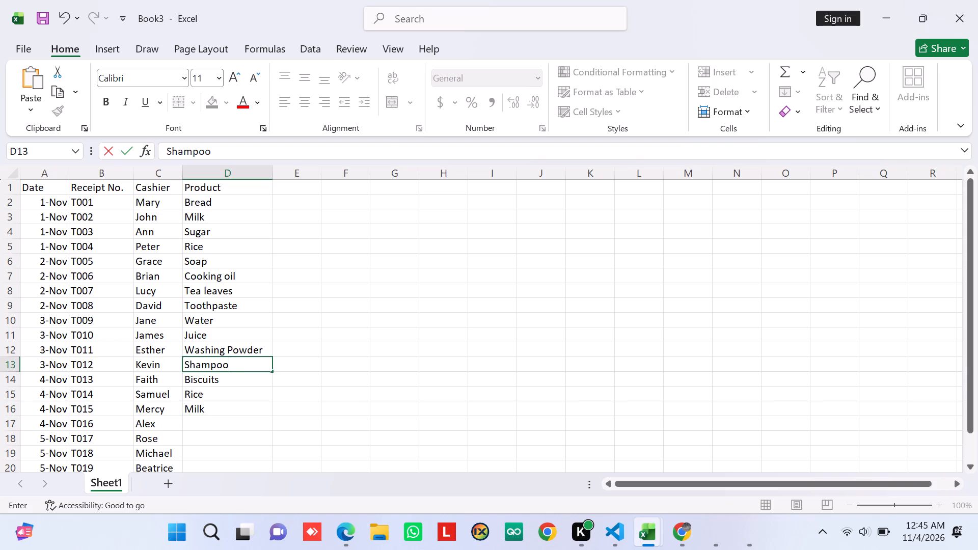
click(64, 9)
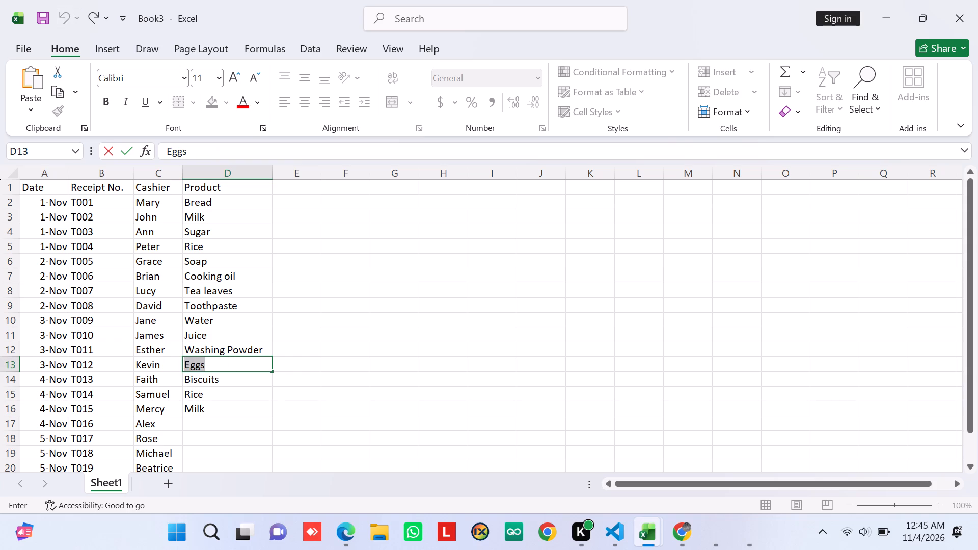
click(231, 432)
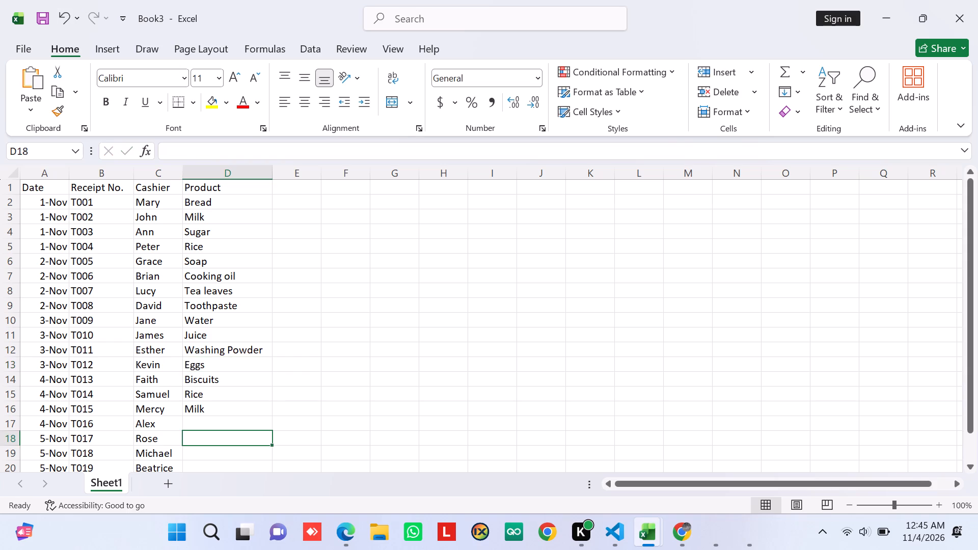
Enter the product Shampoo in cell D17 for receipt T016.
click(219, 423)
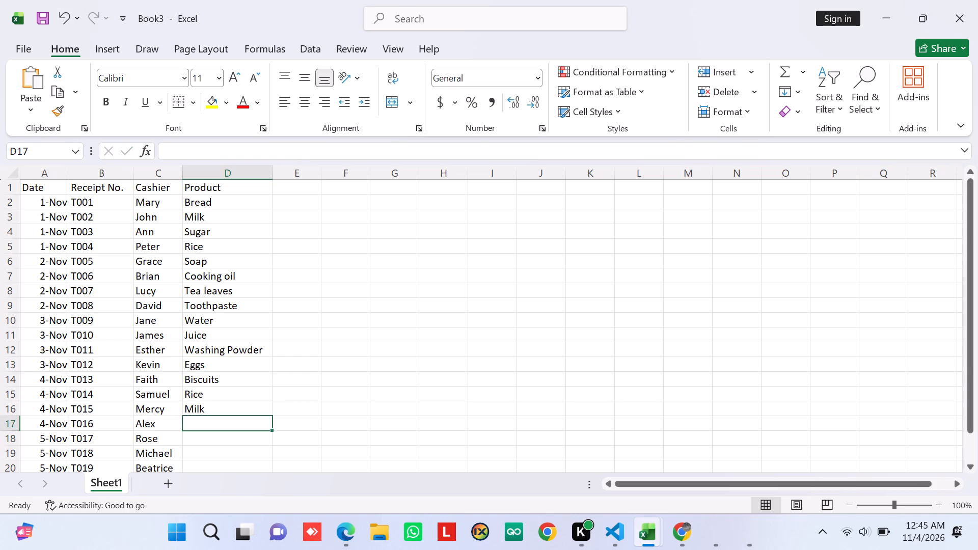
key(s)
text(ha)
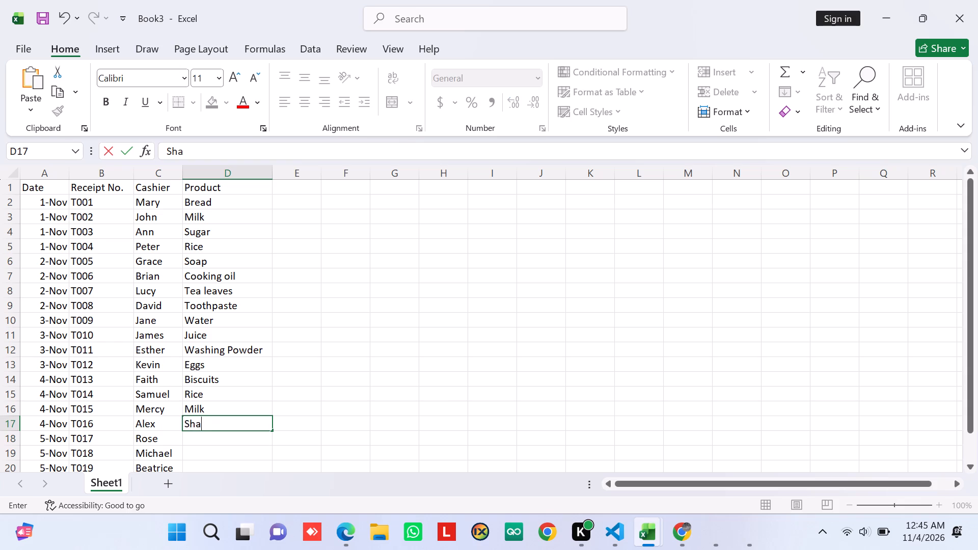
text(mpoo)
key(Down)
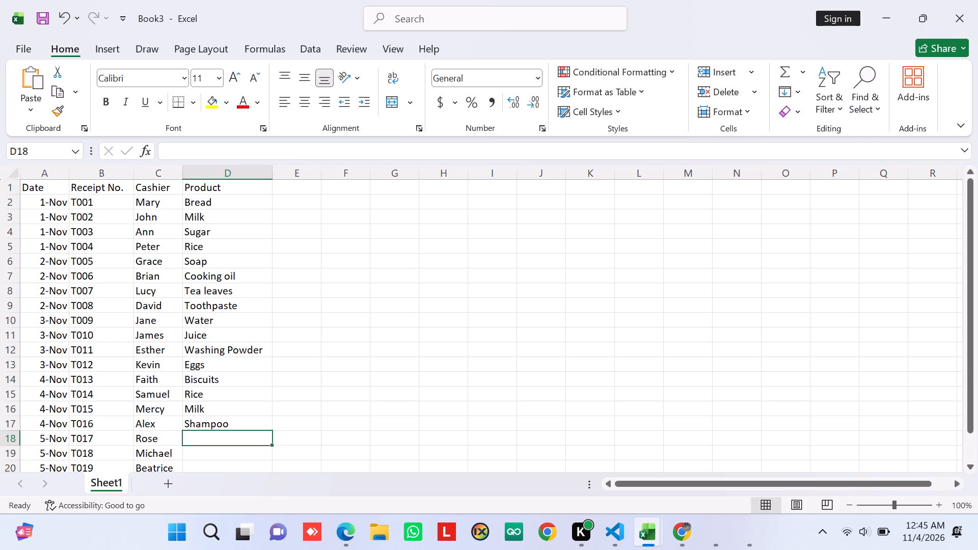
Enter products Bread, Cooking oil, Soda and Soap in cells D18 to D21 for receipts T017 to T020.
key(b)
text(rea)
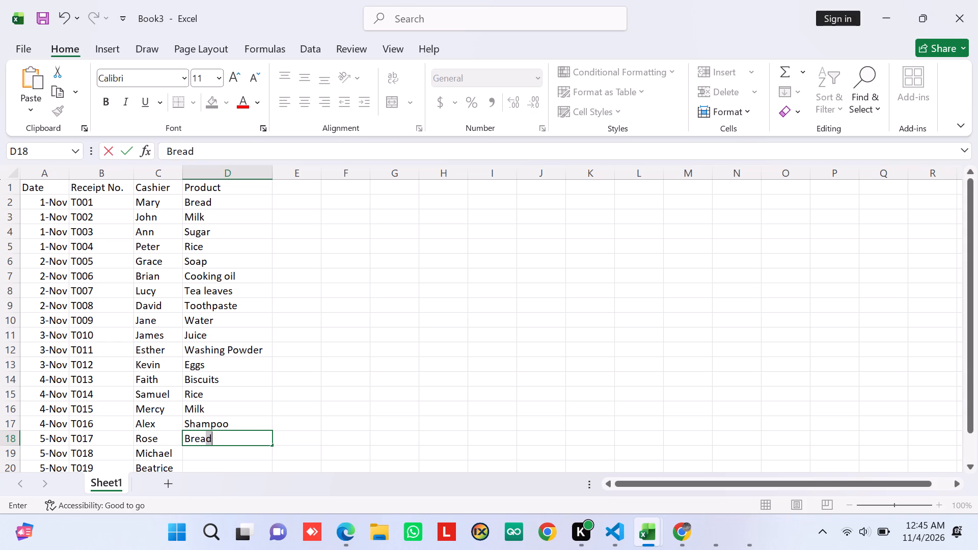
key(d)
key(Down)
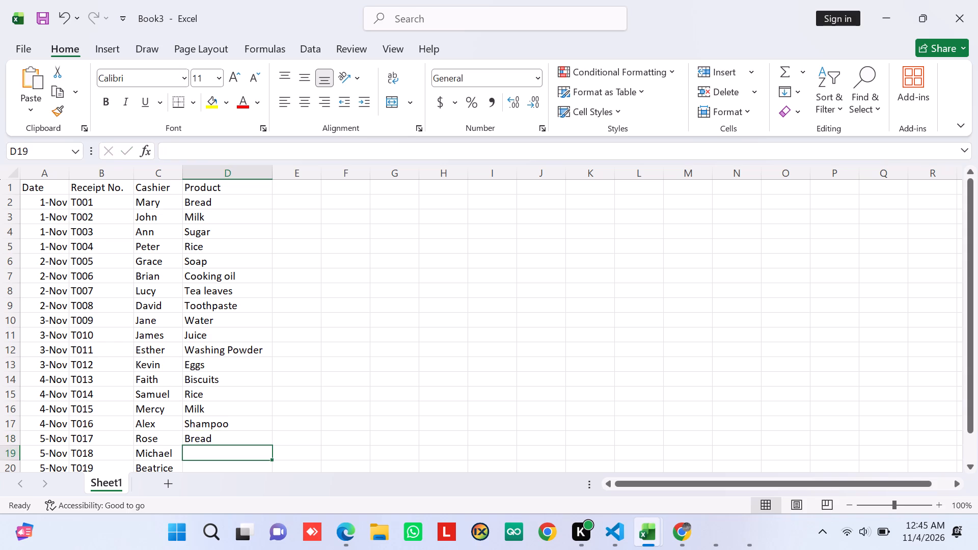
key(c)
text(ooking oil)
key(Down)
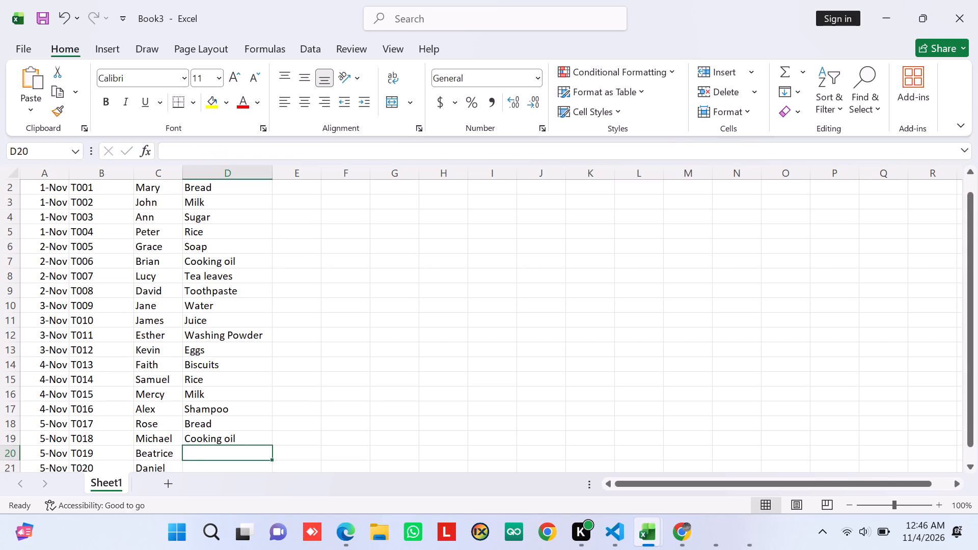
key(s)
text(oda)
key(Down)
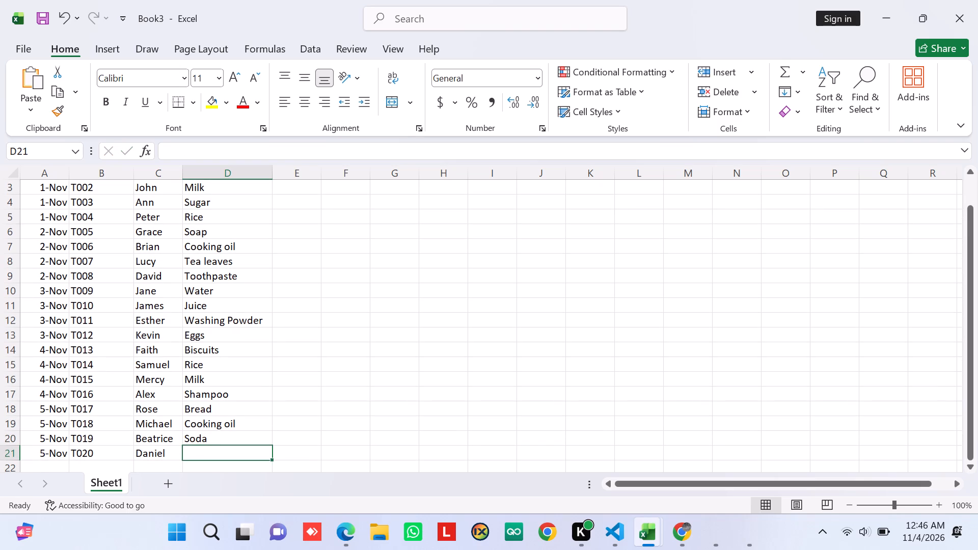
key(s)
text(oap)
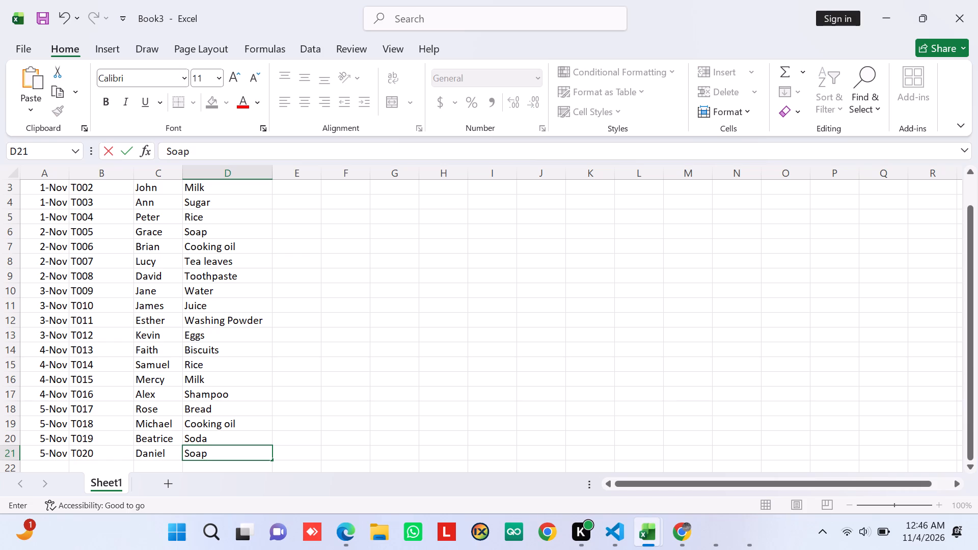
Widen the empty column E next to Product to about one and a half times its default width.
scroll(261, 402, up, 1)
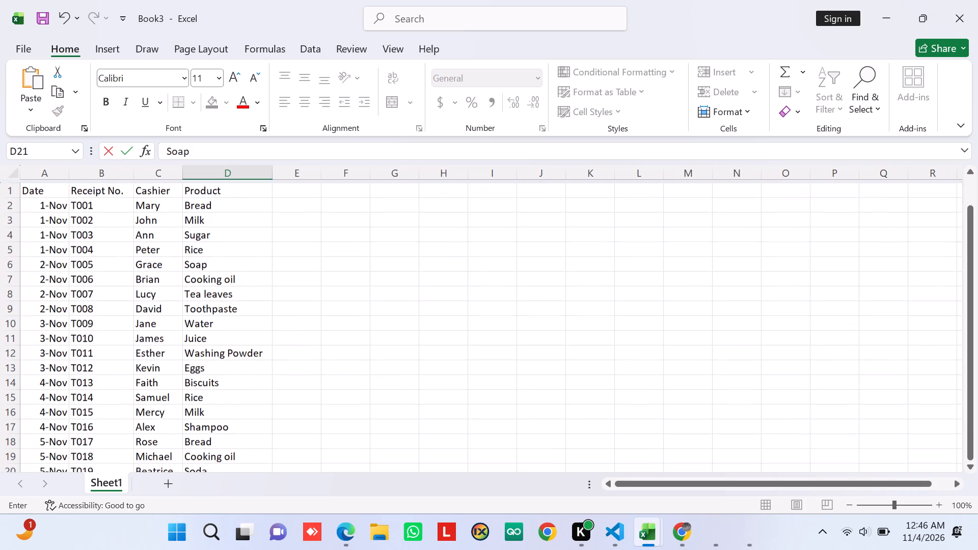
click(304, 188)
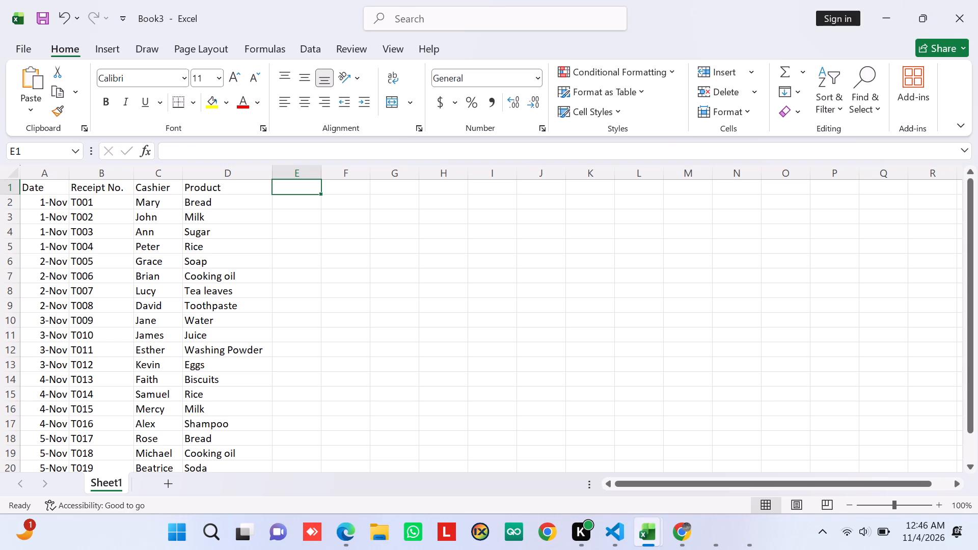
drag(320, 178, 328, 179)
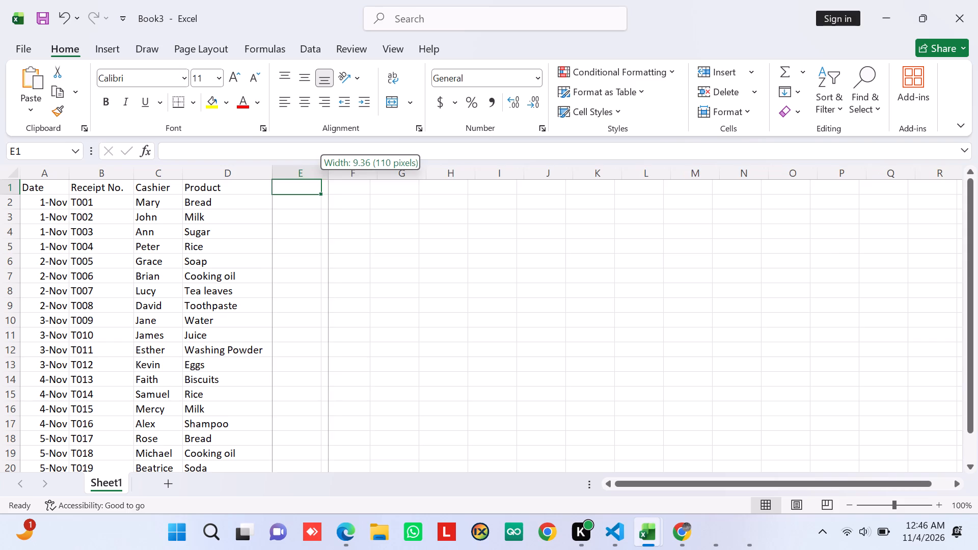
drag(328, 179, 345, 179)
click(345, 179)
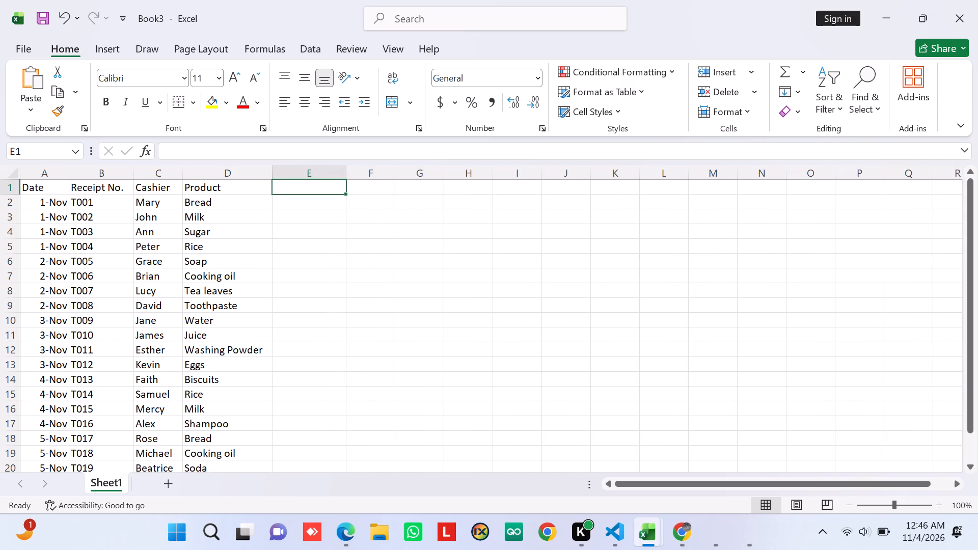
Enter the column header Category in cell E1.
key(c)
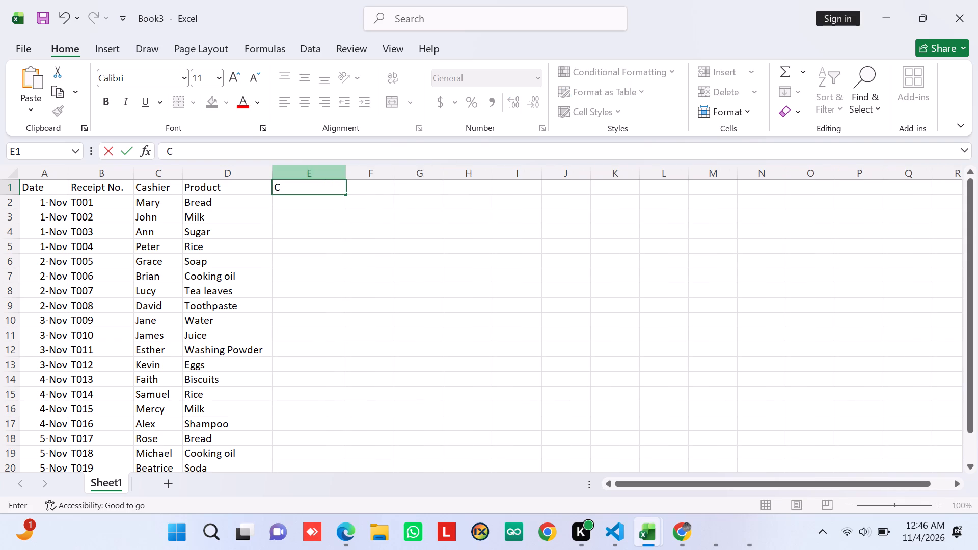
text(ate)
text(go)
text(ry)
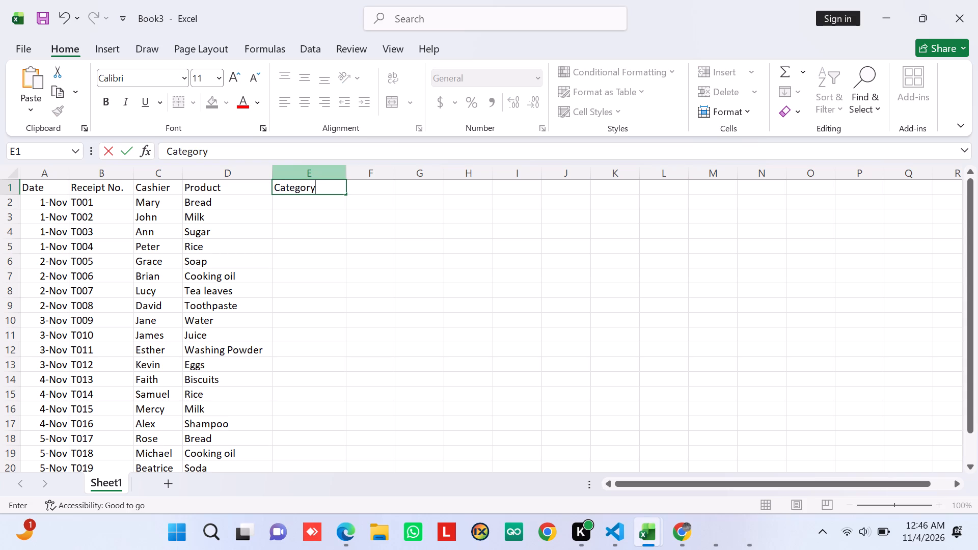
key(Down)
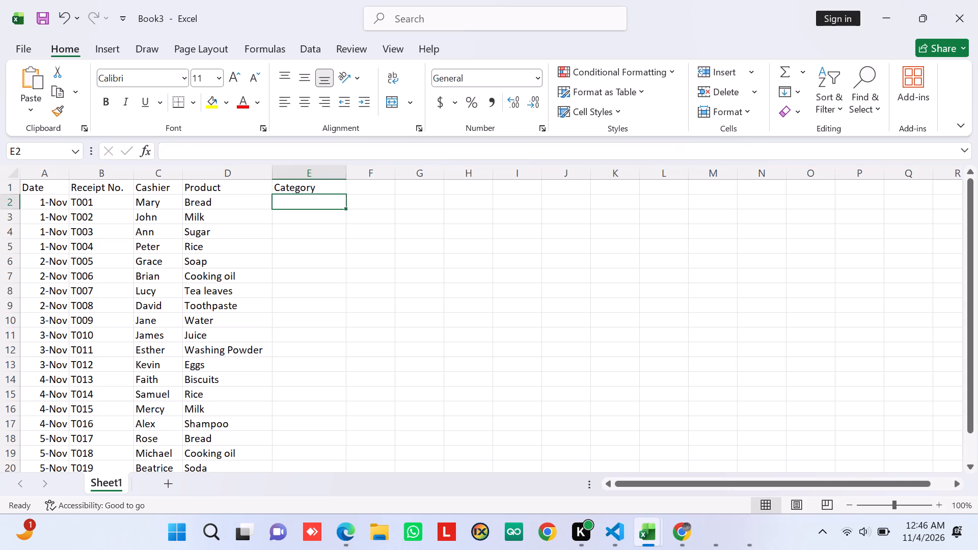
Enter the category Food in cells E2 to E4 for receipts T001 to T003.
key(f)
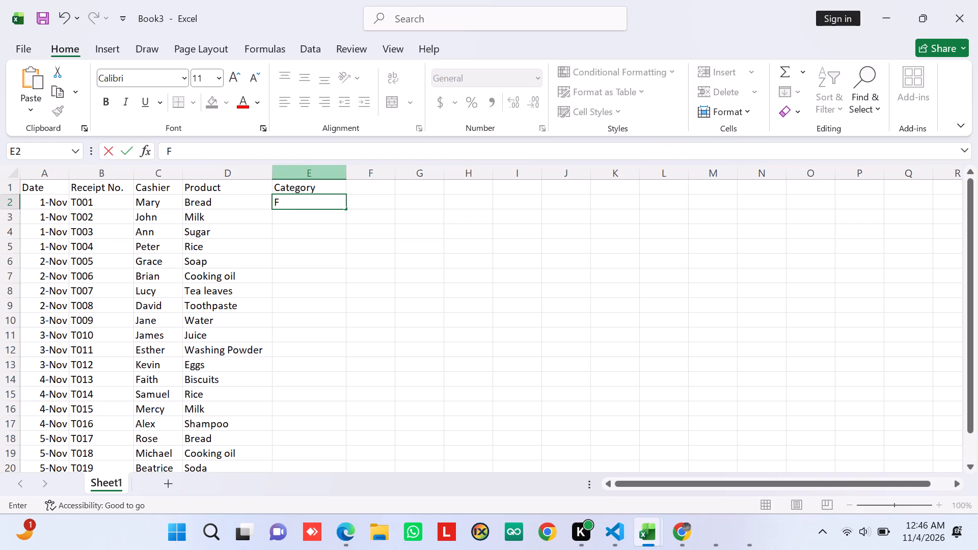
text(ood)
key(Down)
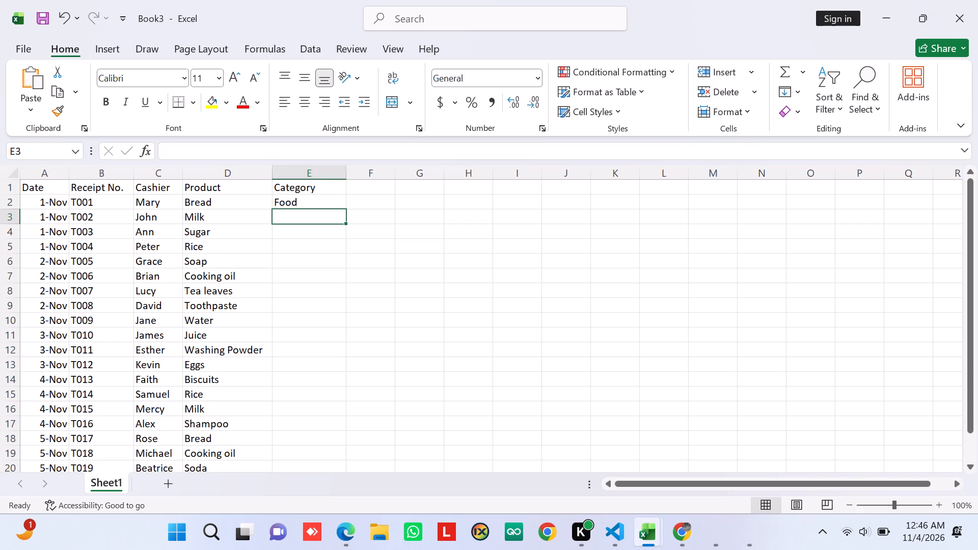
key(f)
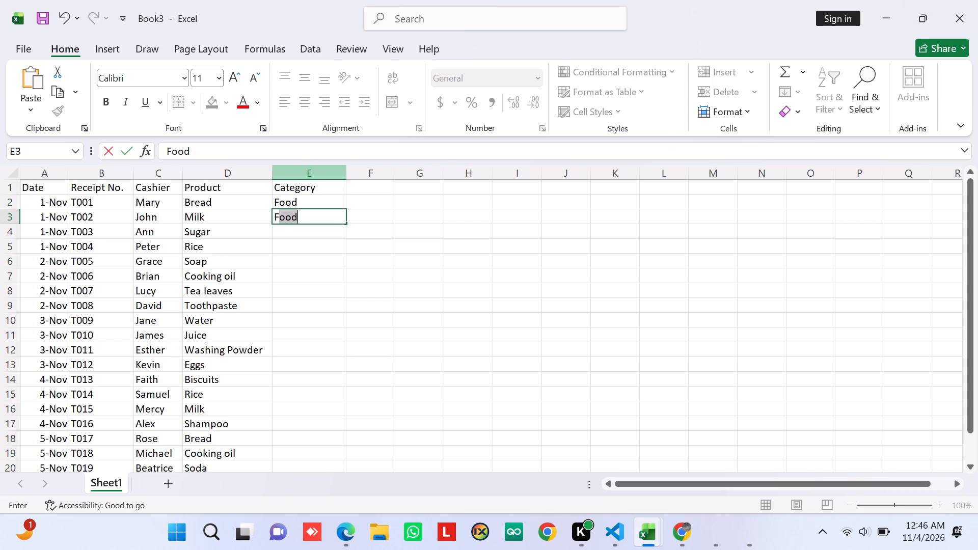
key(Down)
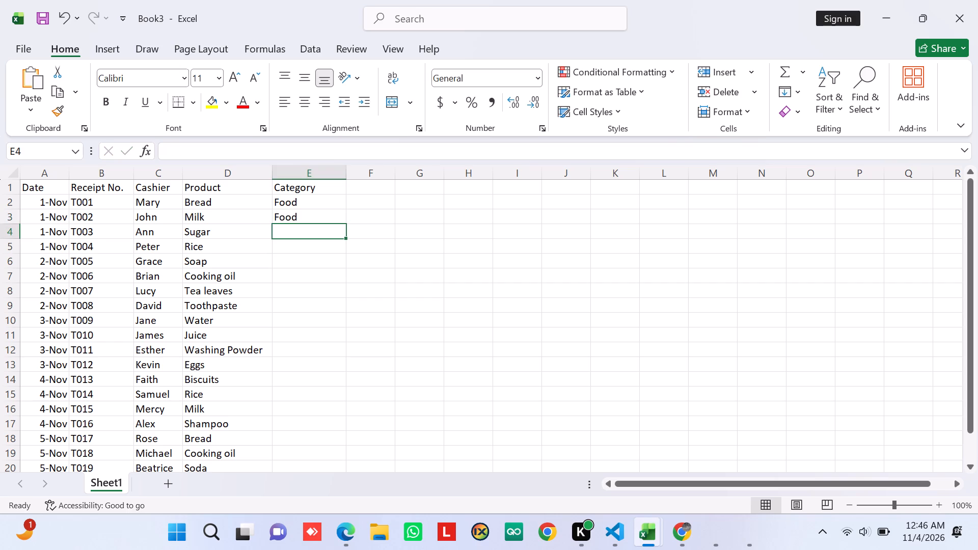
key(f)
key(Down)
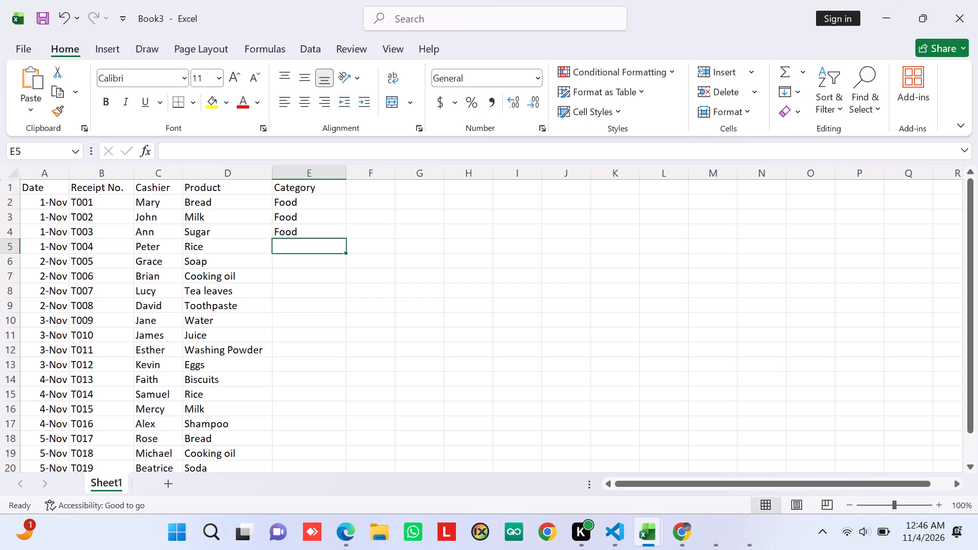
Enter the categories Food, Household, Food and Food in cells E5 to E8 for receipts T004 to T007.
key(f)
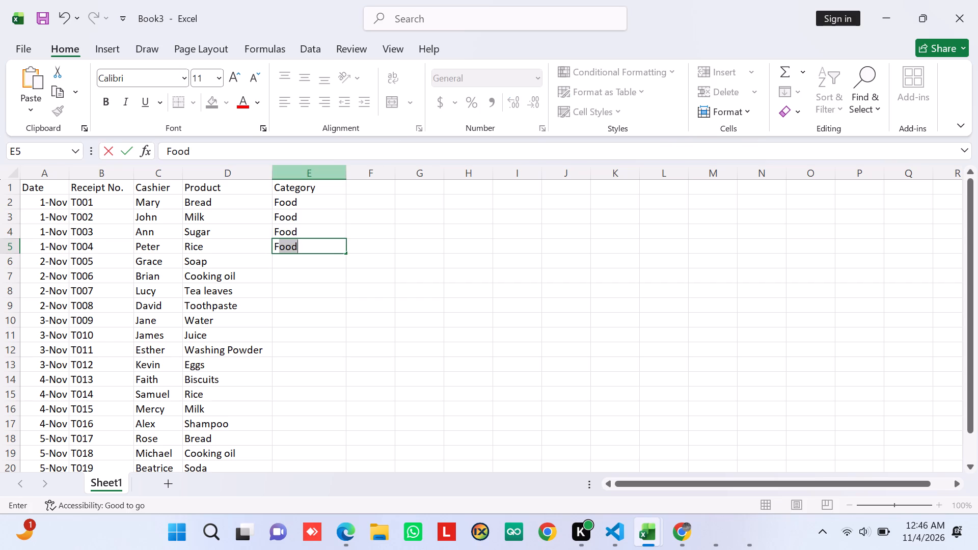
key(Down)
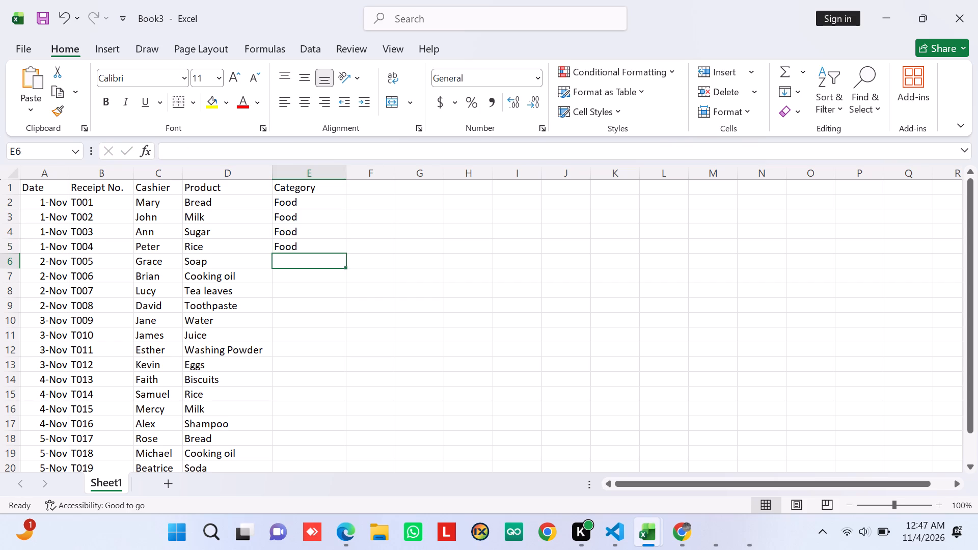
key(h)
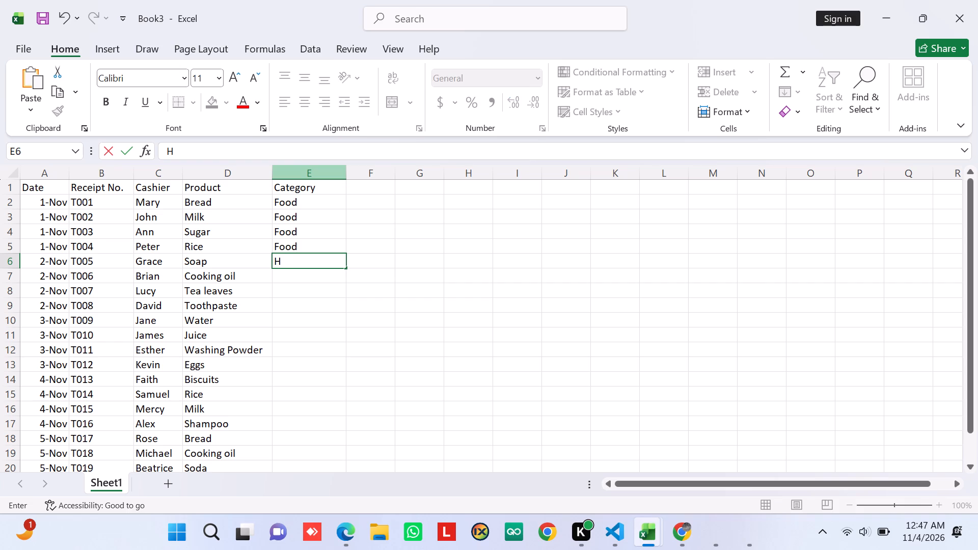
text(ouse)
text(hold)
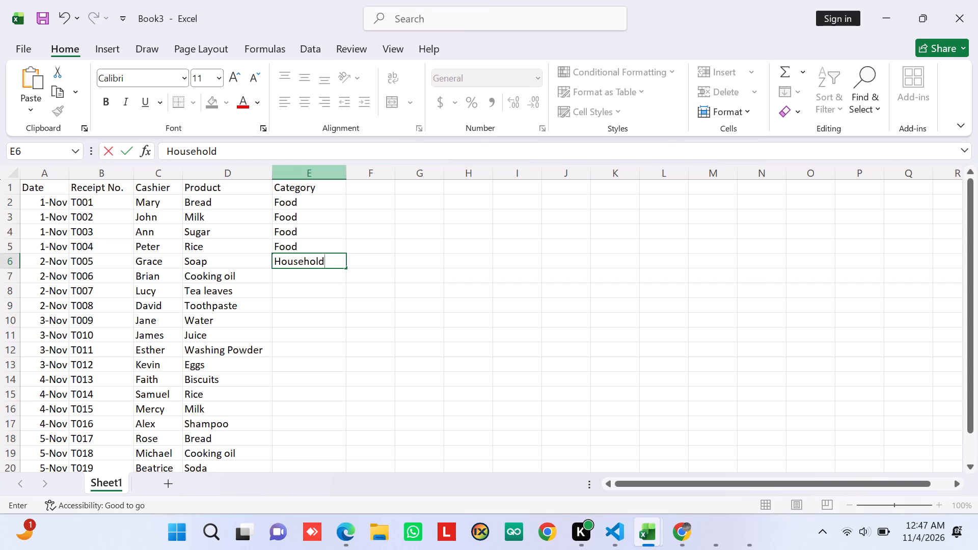
key(Down)
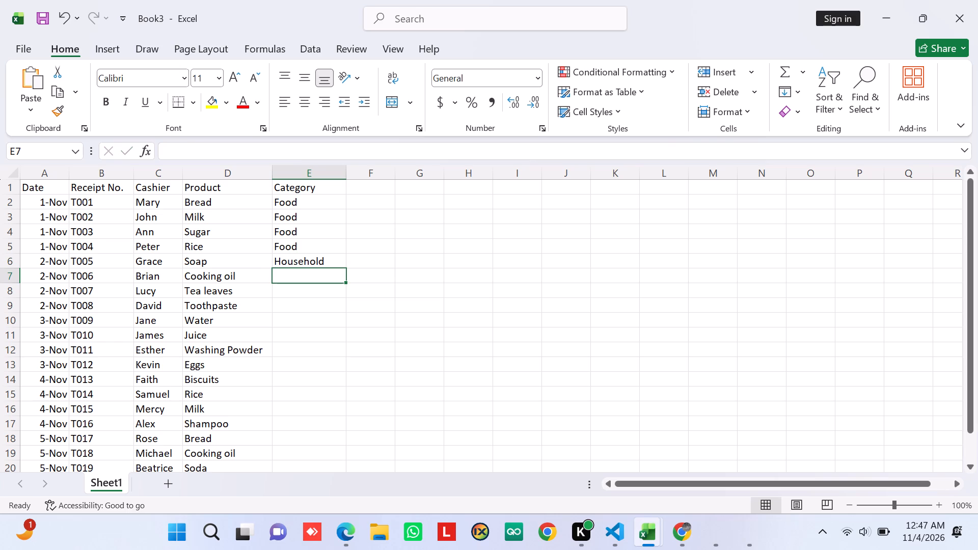
key(f)
key(Down)
key(f)
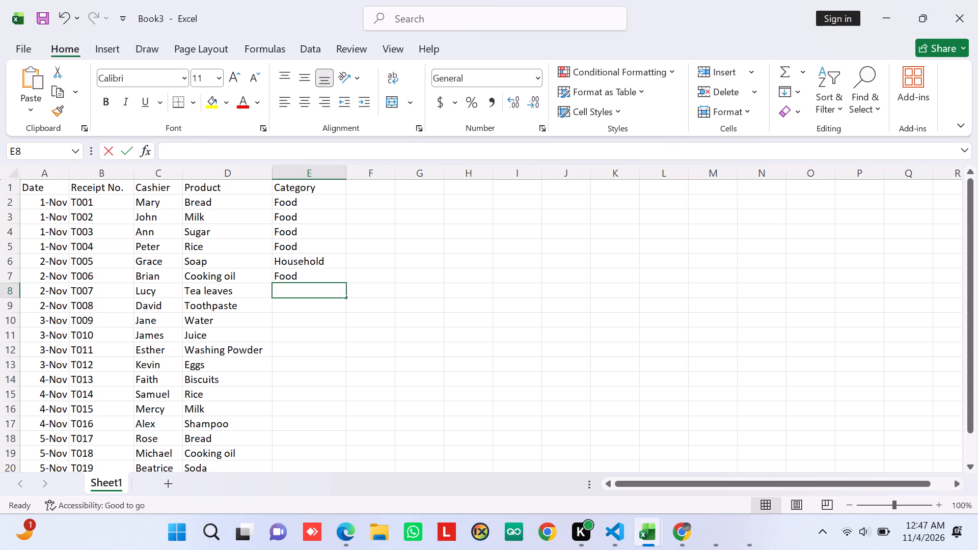
key(Down)
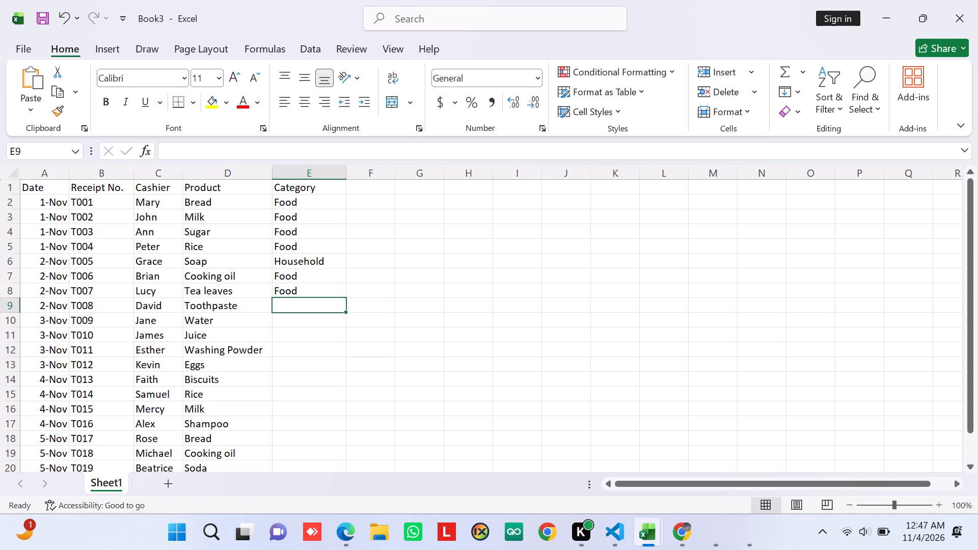
Enter the category Personal care in cell E9 for receipt T008.
key(p)
text(erson)
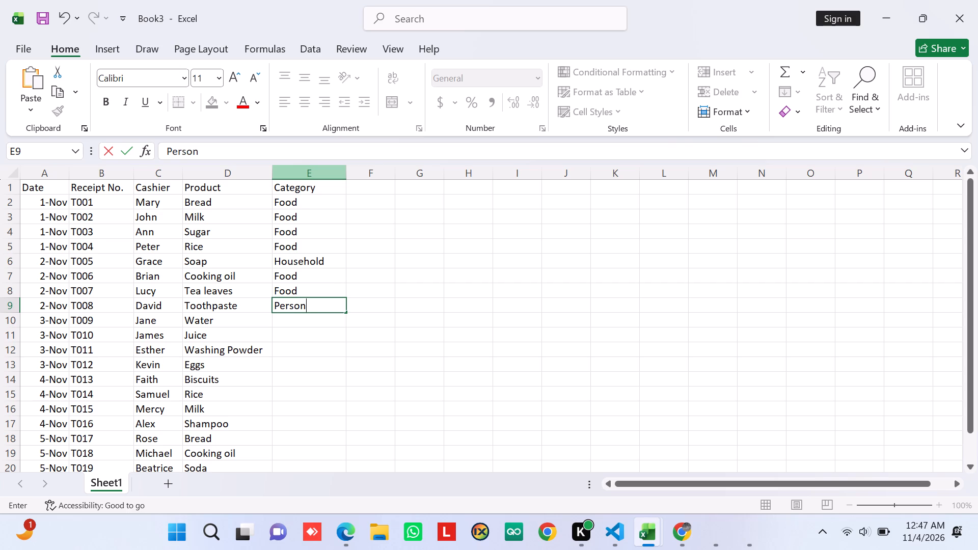
text(al care)
key(Left)
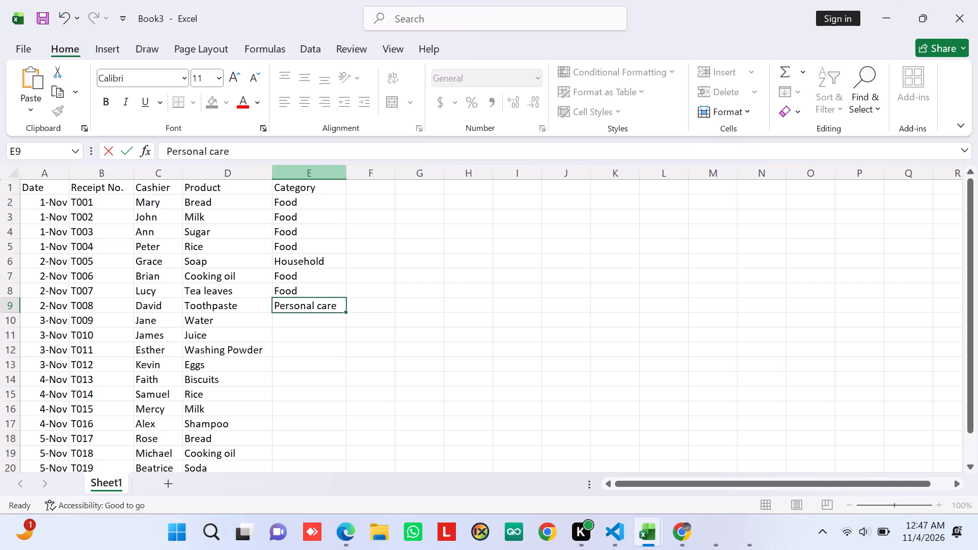
key(Right)
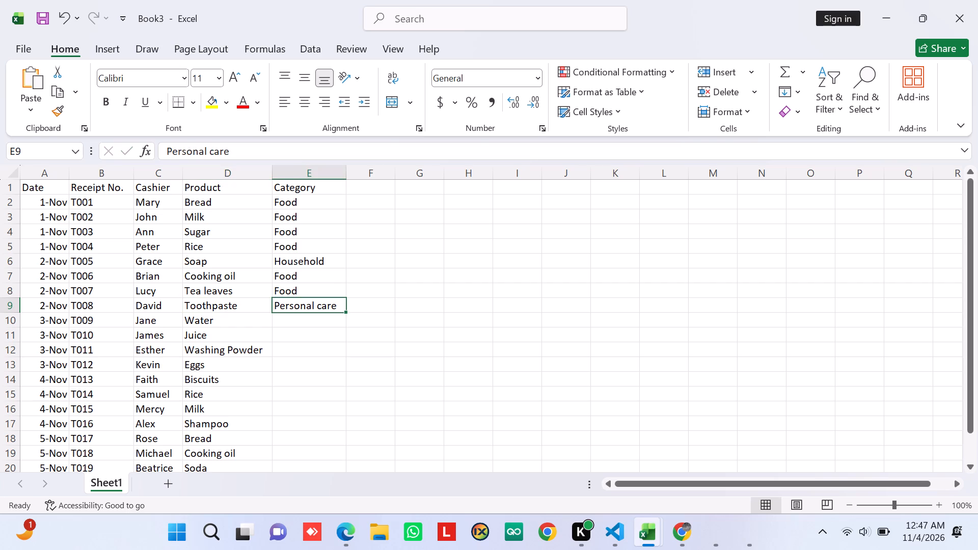
Capitalize the second word of the category in cell E9 so it reads Personal Care.
click(331, 303)
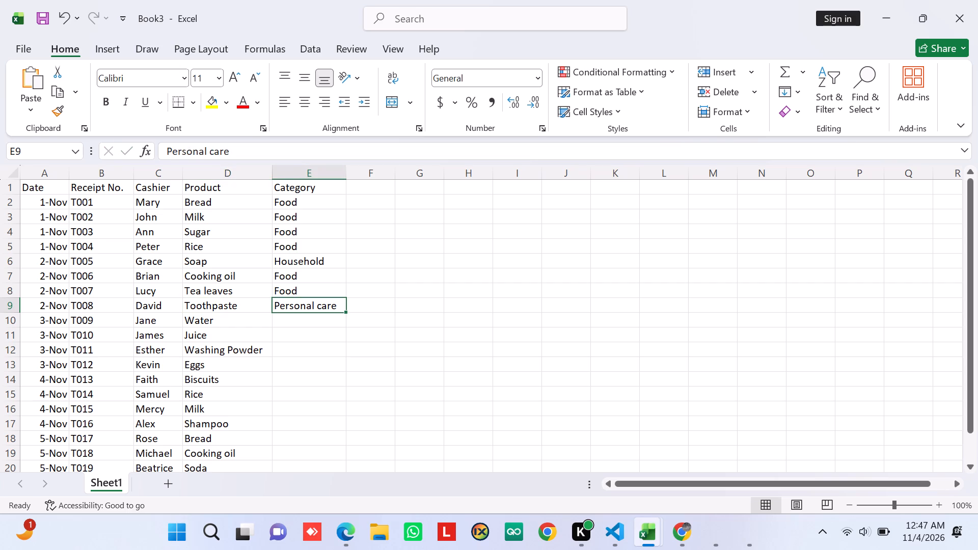
click(331, 306)
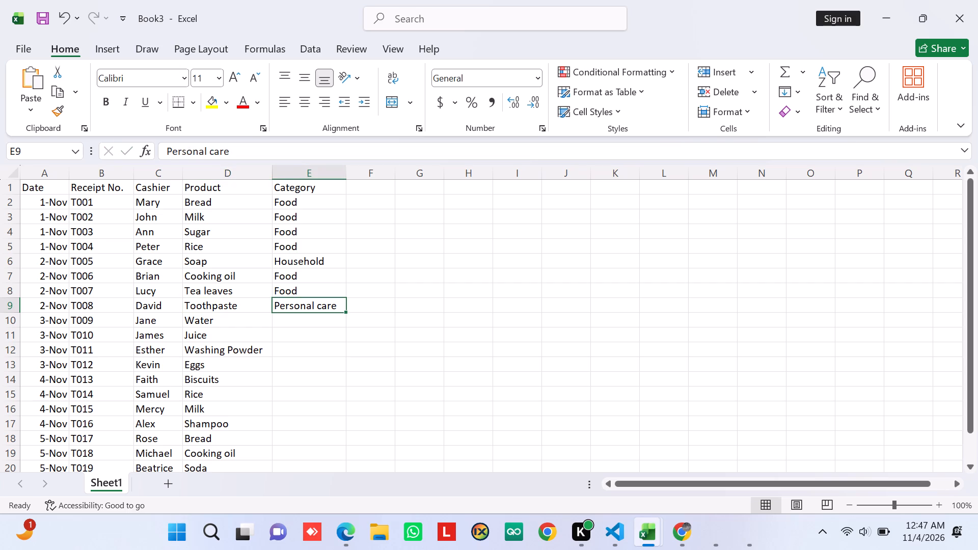
double_click(321, 306)
key(BackSpace)
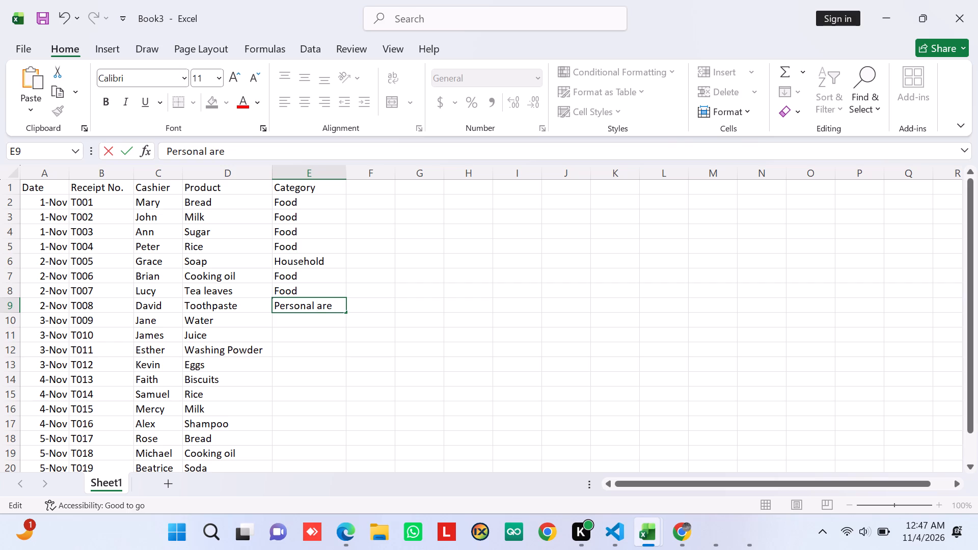
key(c)
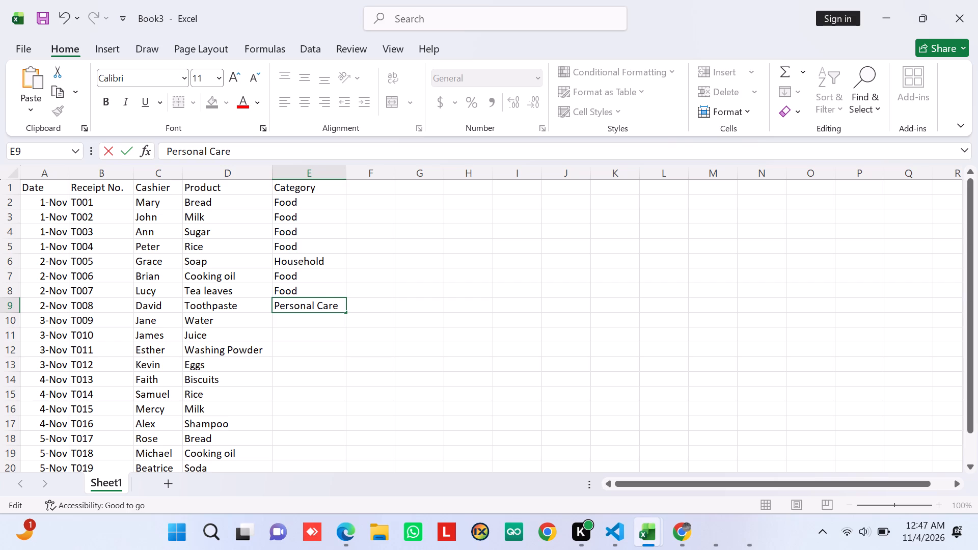
click(314, 323)
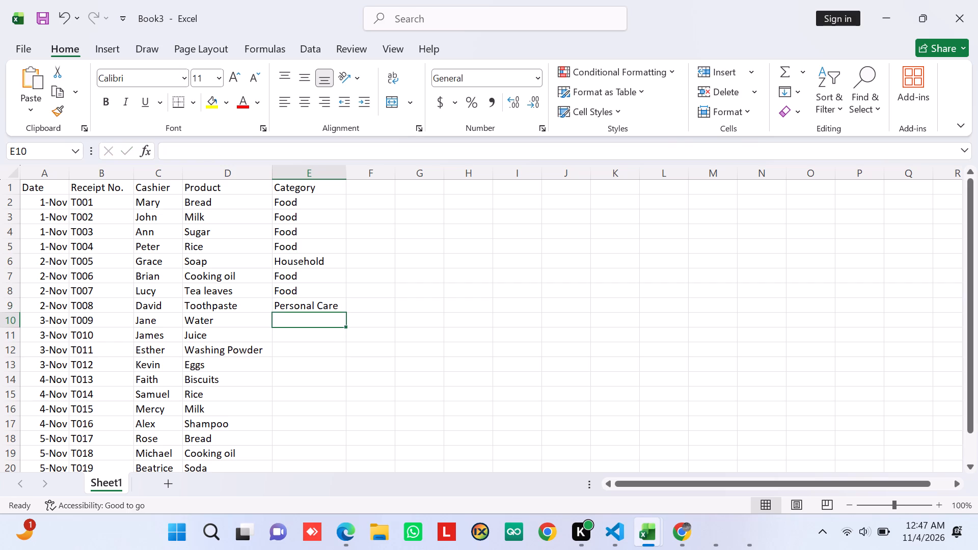
Enter the categories Drinks, Drinks, Household and Food in cells E10 to E13 for receipts T009 to T012.
key(d)
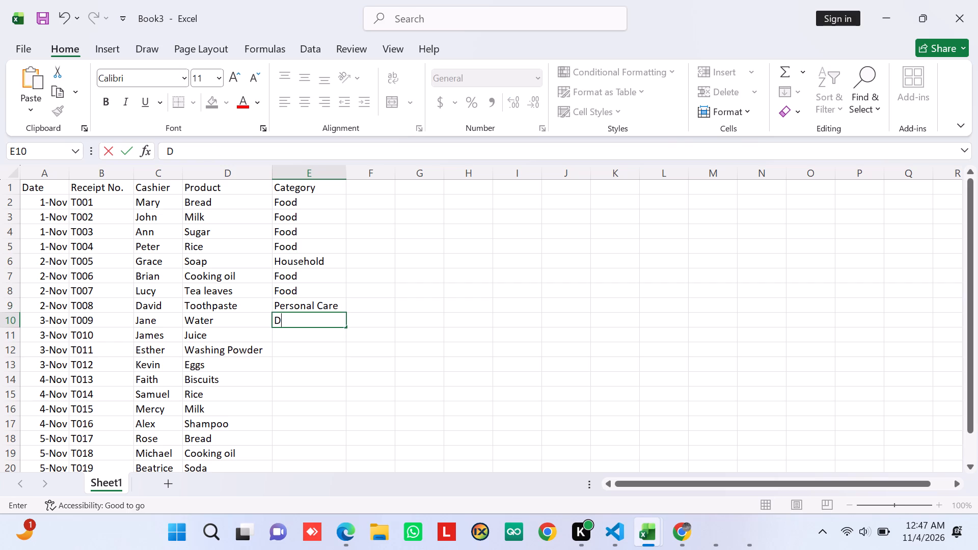
key(r)
text(inks)
key(Down)
key(d)
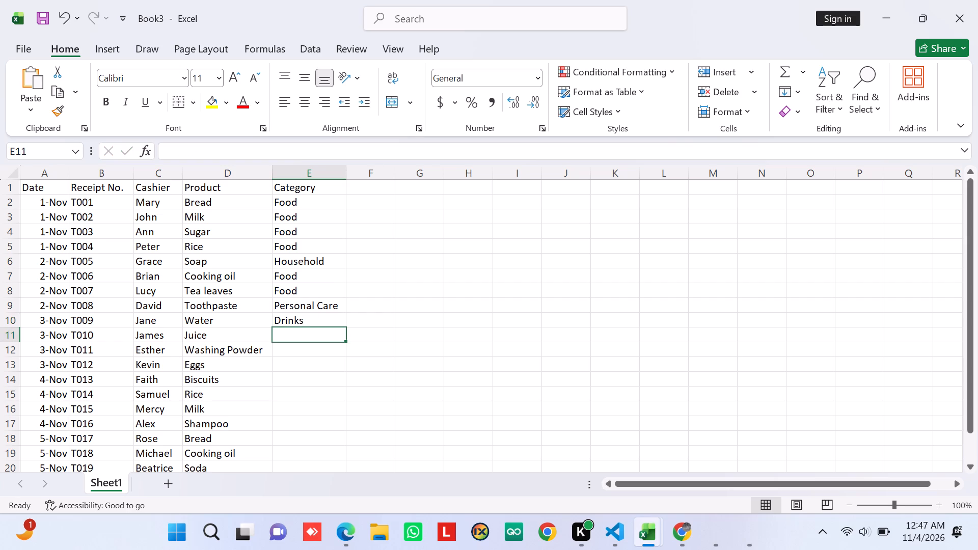
key(Down)
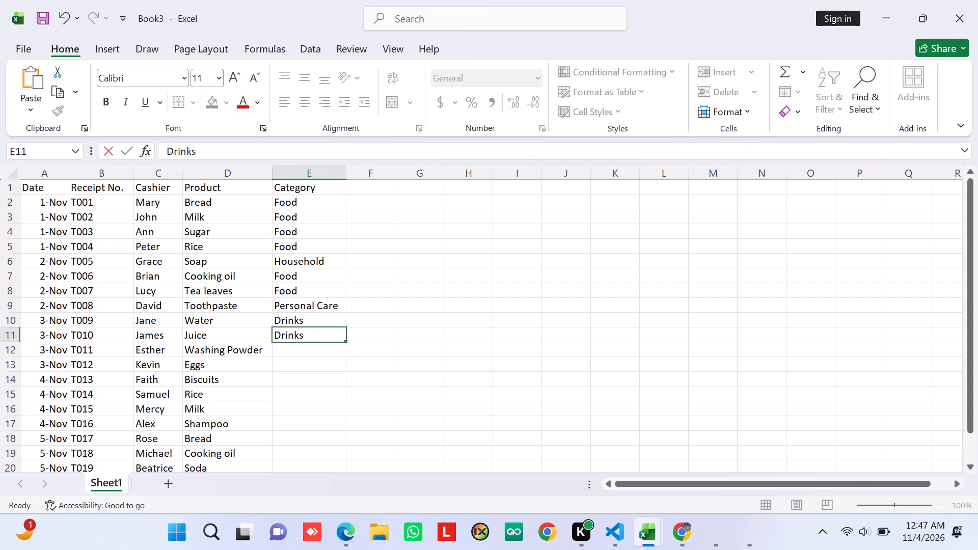
key(h)
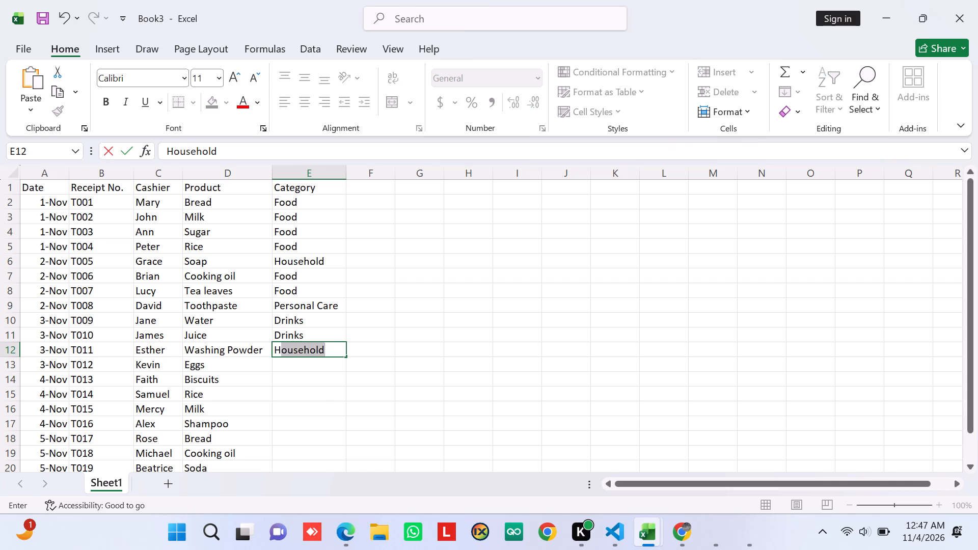
key(Down)
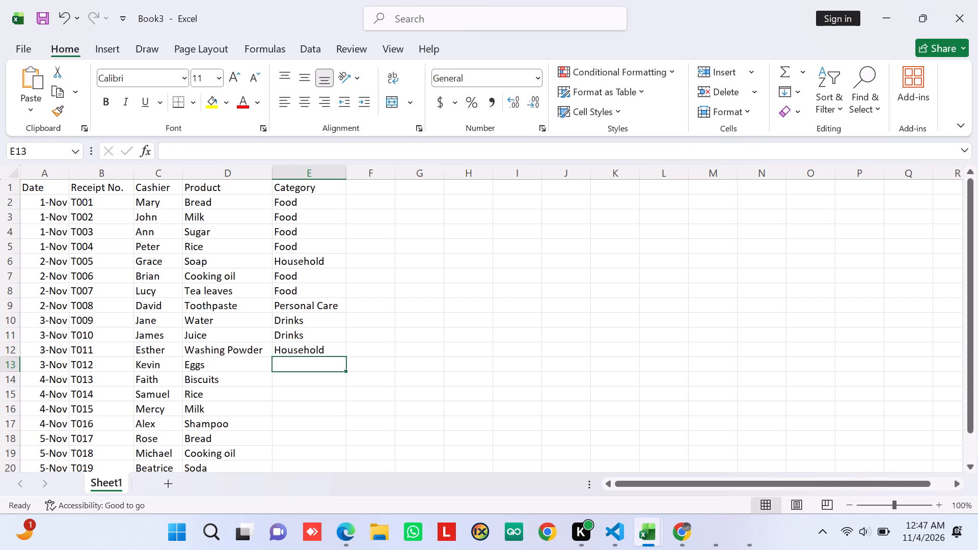
key(f)
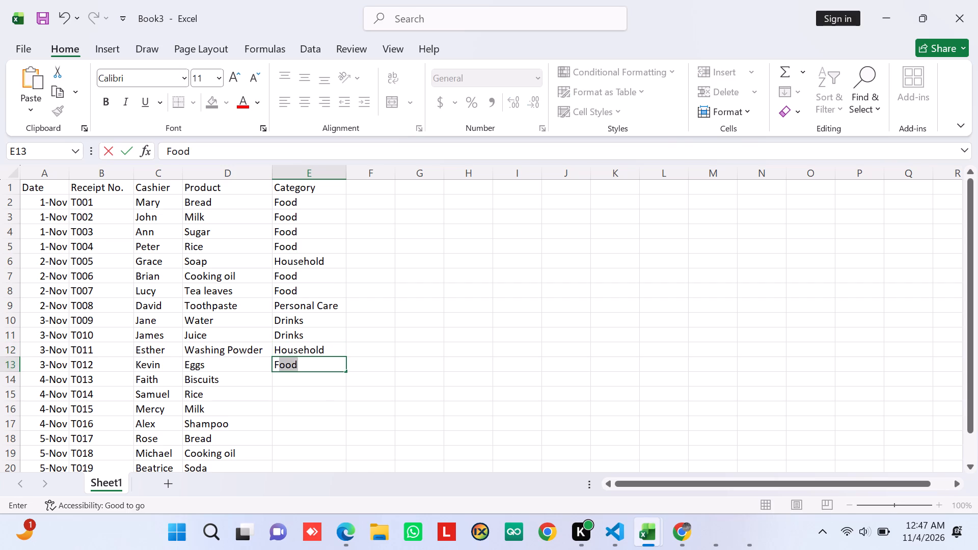
key(Down)
Enter the categories Snacks, Food, Food and Personal Care in cells E14 to E17 for receipts T013 to T016.
key(s)
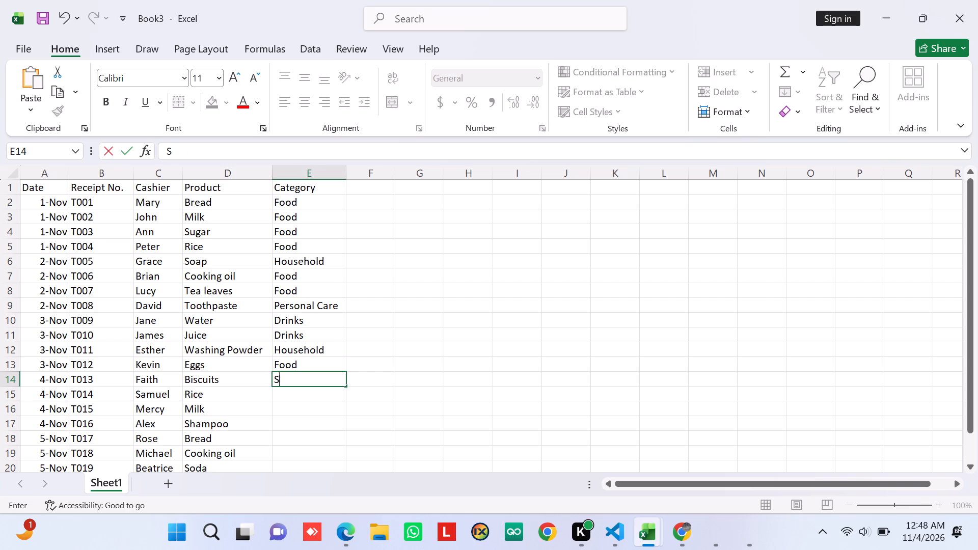
text(nacks)
key(Down)
key(f)
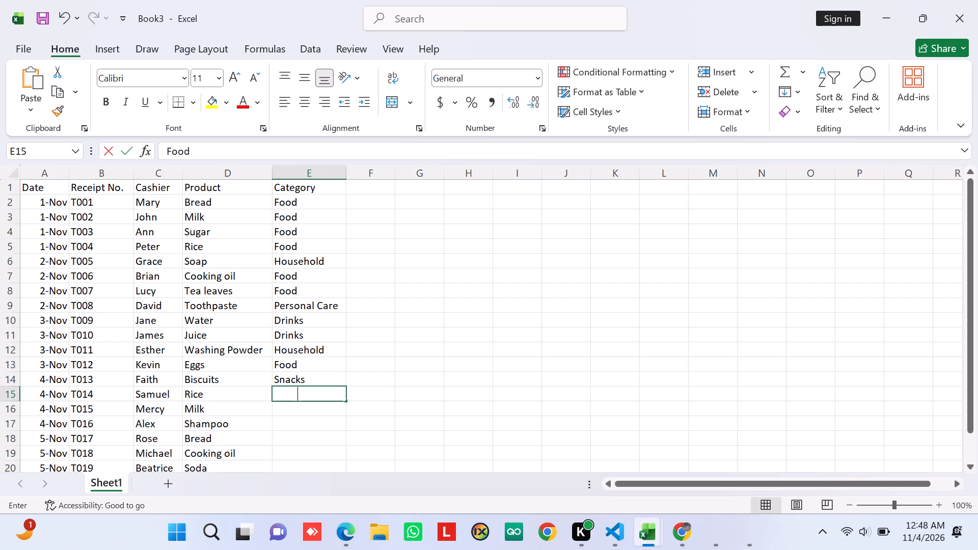
key(Down)
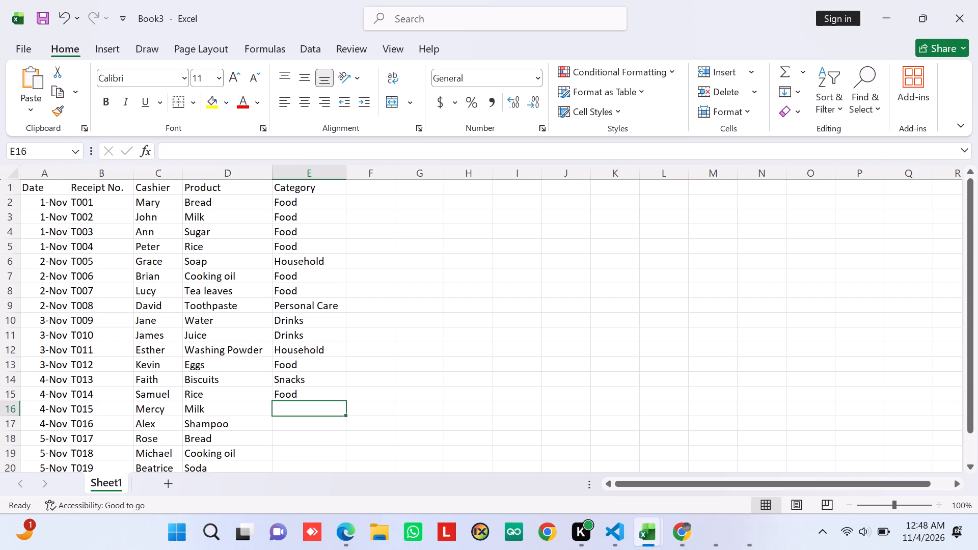
key(f)
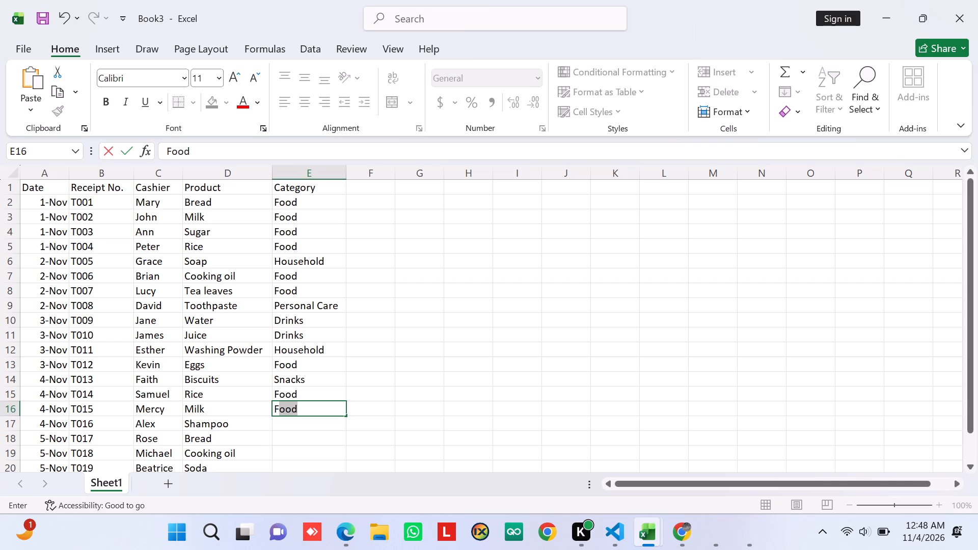
key(Down)
key(p)
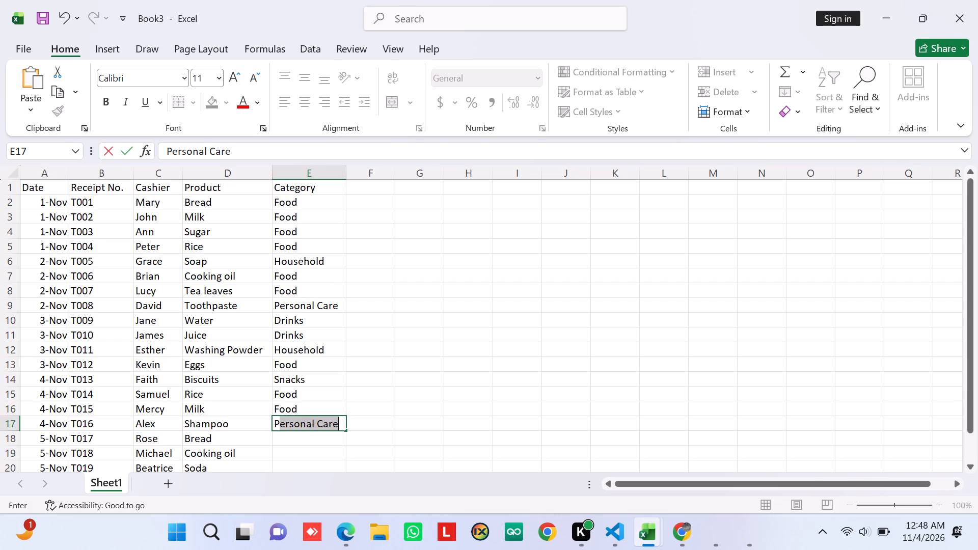
key(Down)
Enter the categories Food, Food, Drinks and Household in cells E18 to E21 for receipts T017 to T020.
key(f)
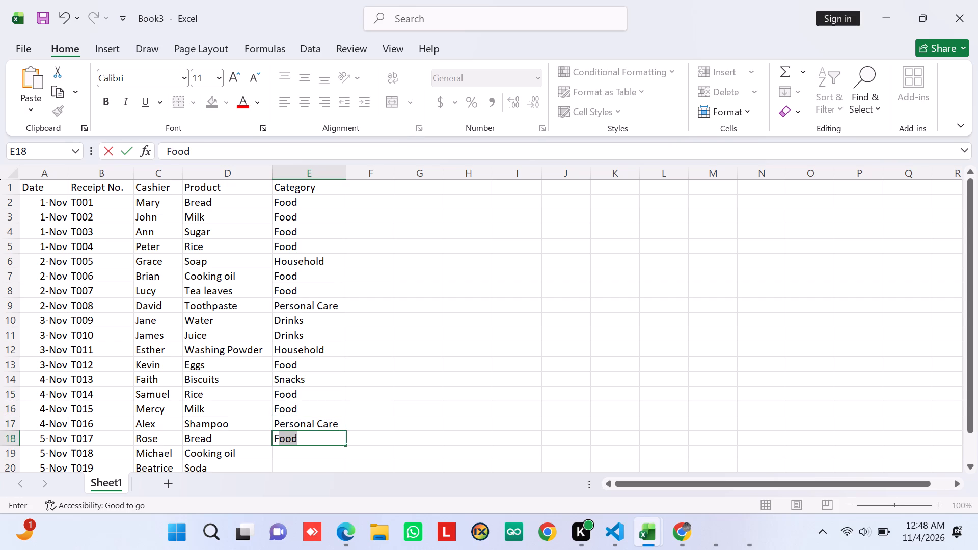
key(Down)
key(f)
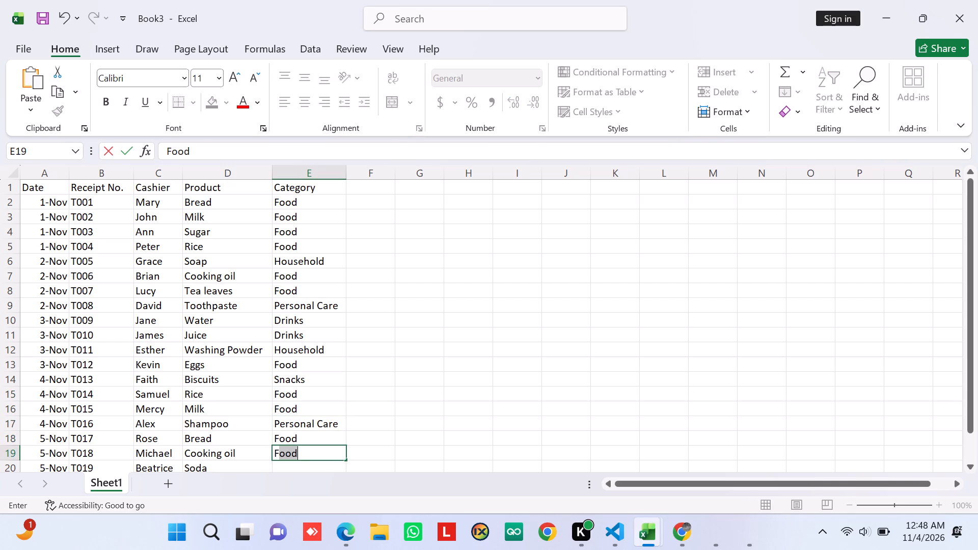
key(Down)
key(d)
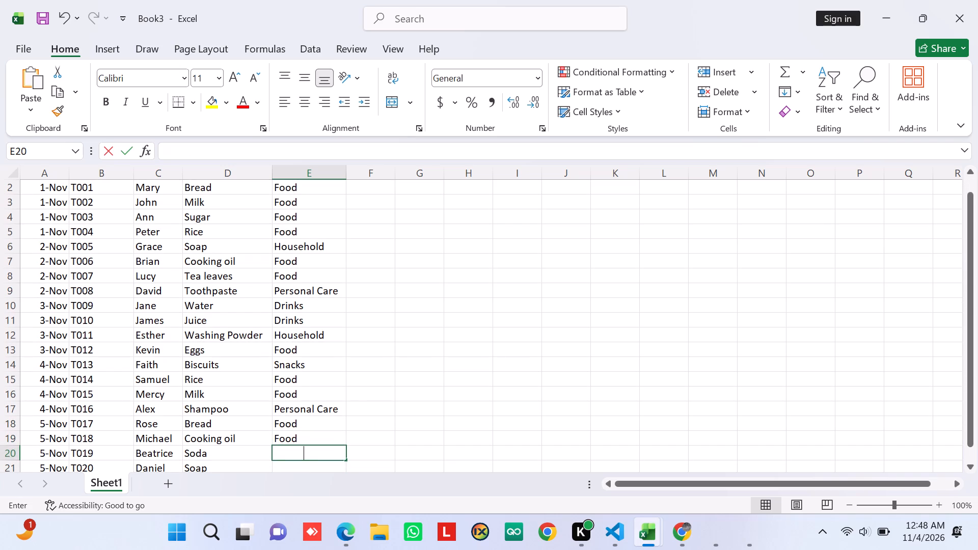
key(Down)
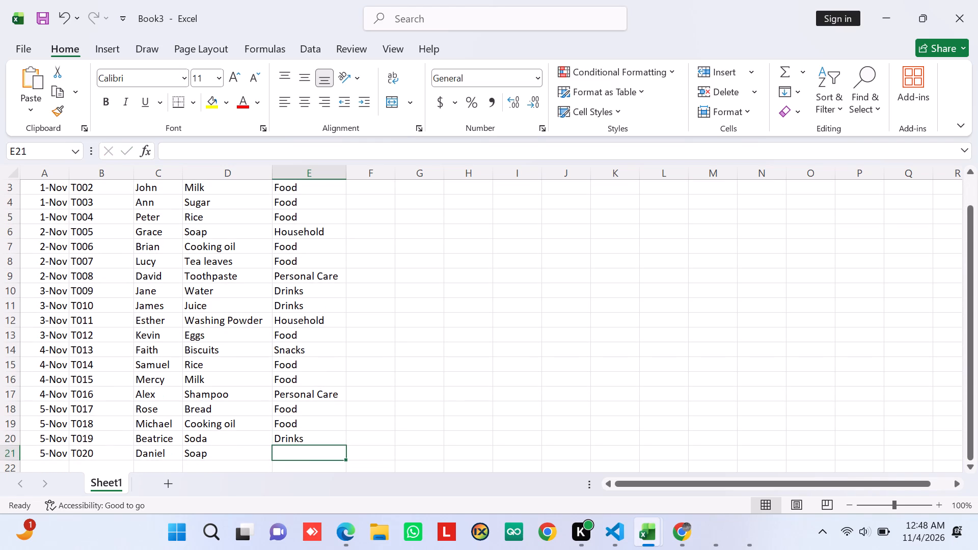
key(h)
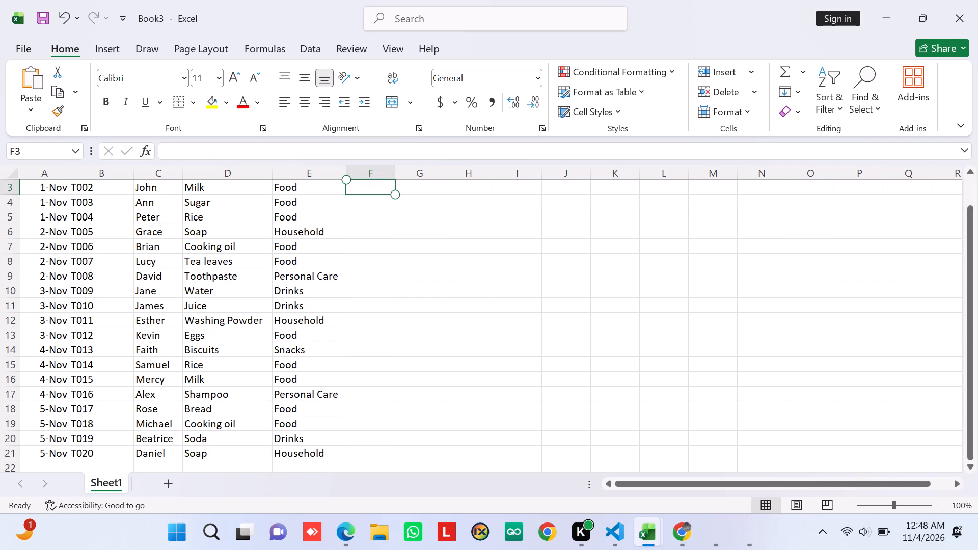
Widen the empty column F beside Category to about the same width as the Category column.
click(394, 177)
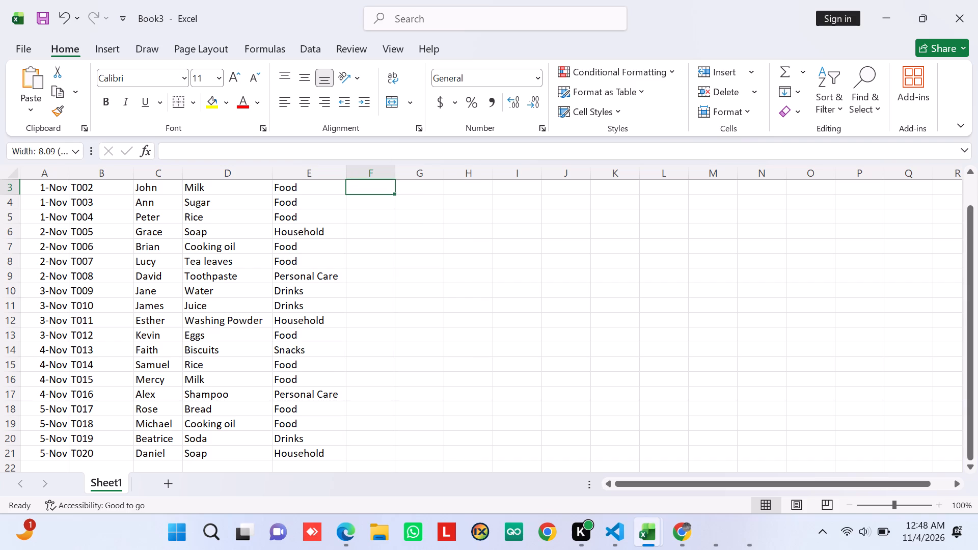
click(394, 177)
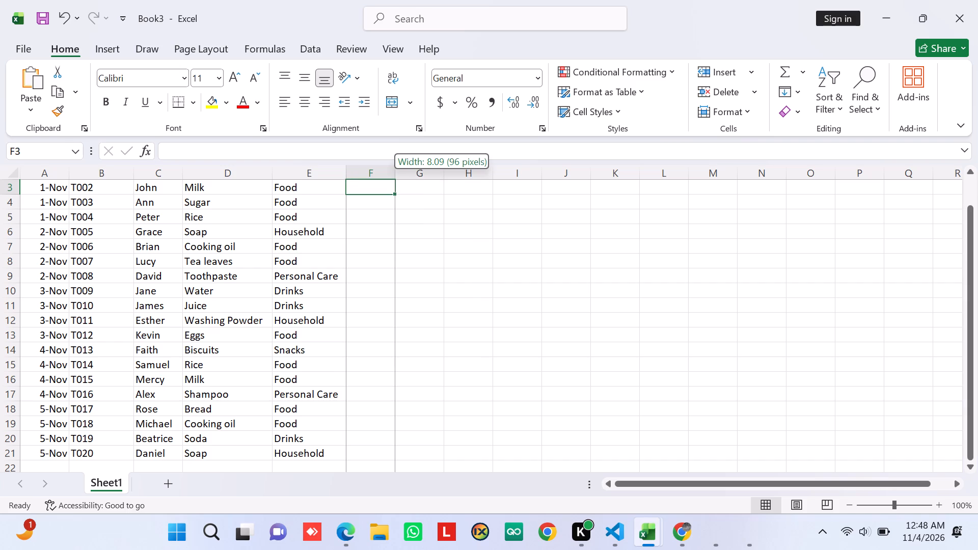
click(394, 177)
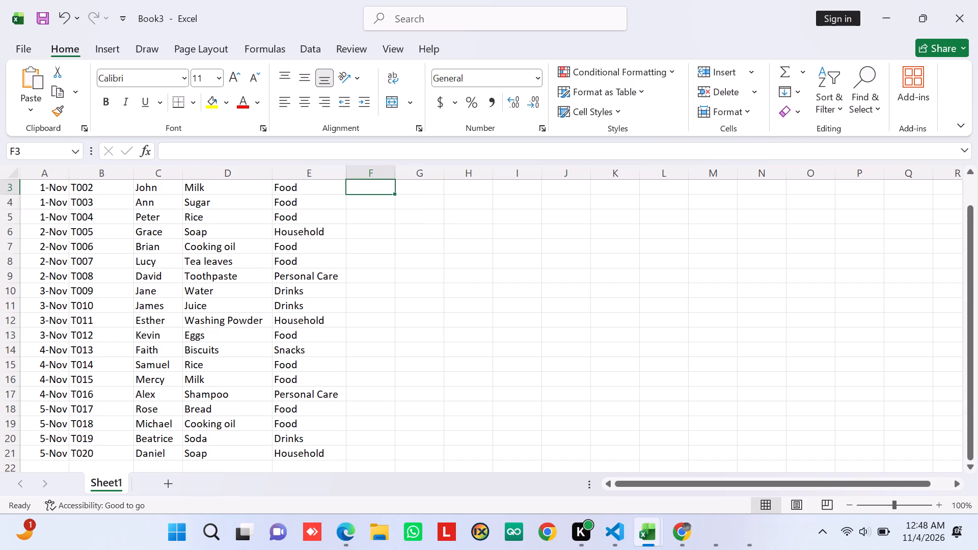
click(396, 168)
click(409, 170)
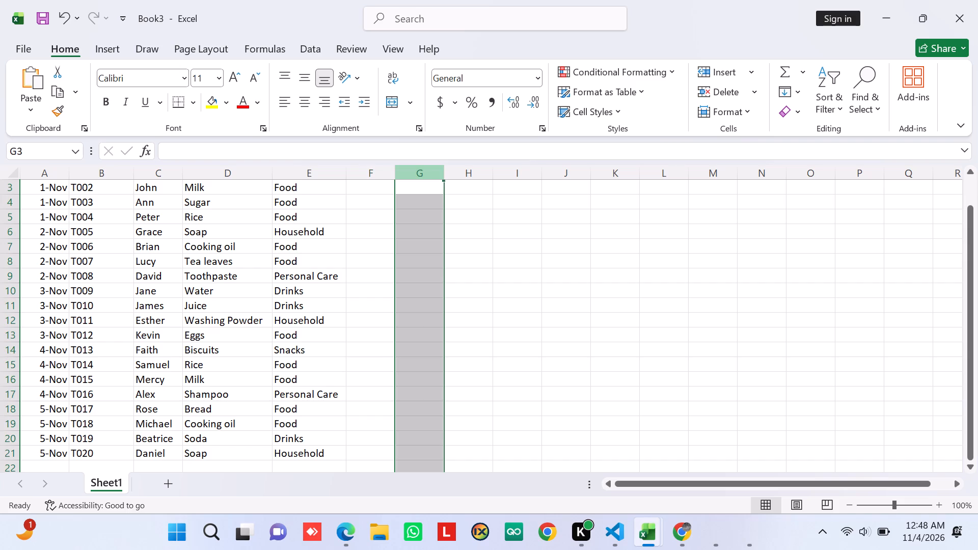
click(382, 184)
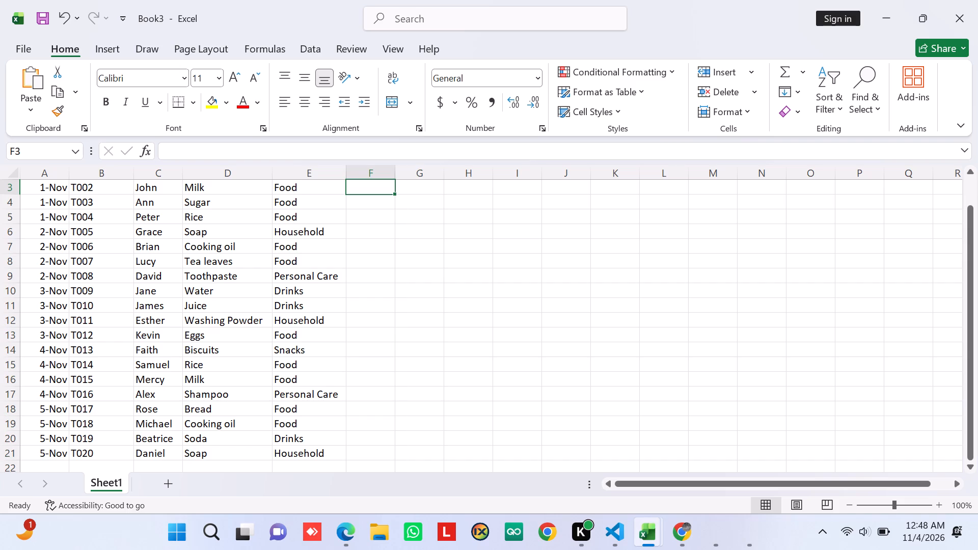
drag(396, 172, 419, 175)
Enter the heading Quantity in cell F3.
click(384, 183)
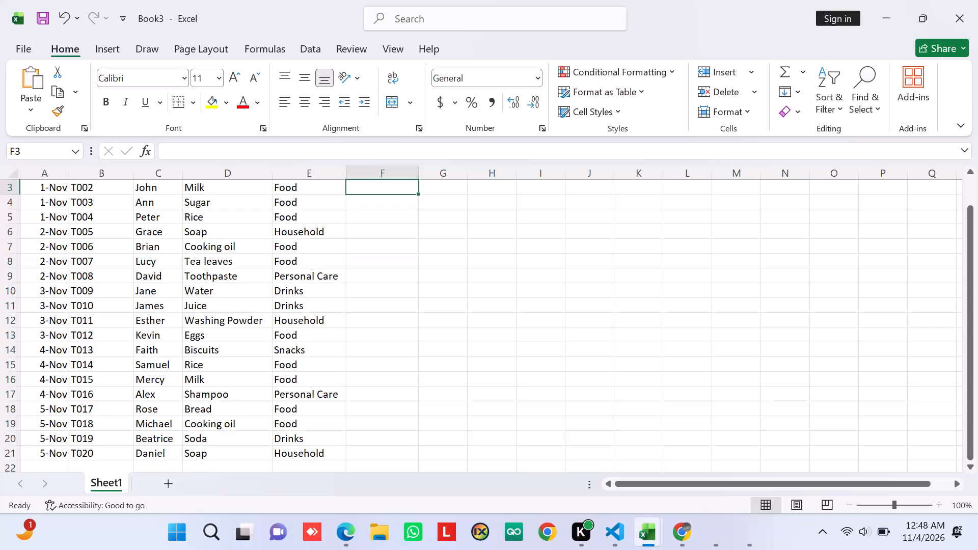
click(384, 184)
key(q)
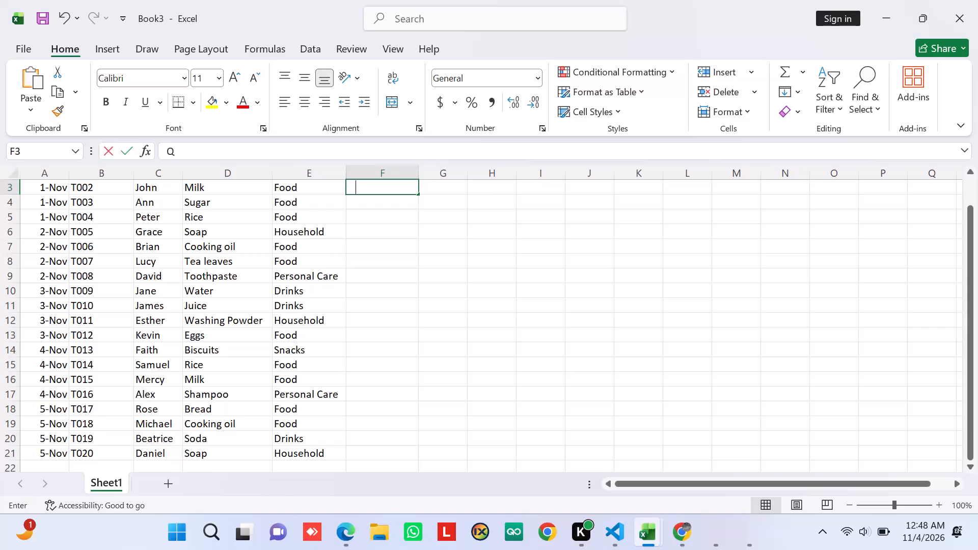
text(uantity)
key(Down)
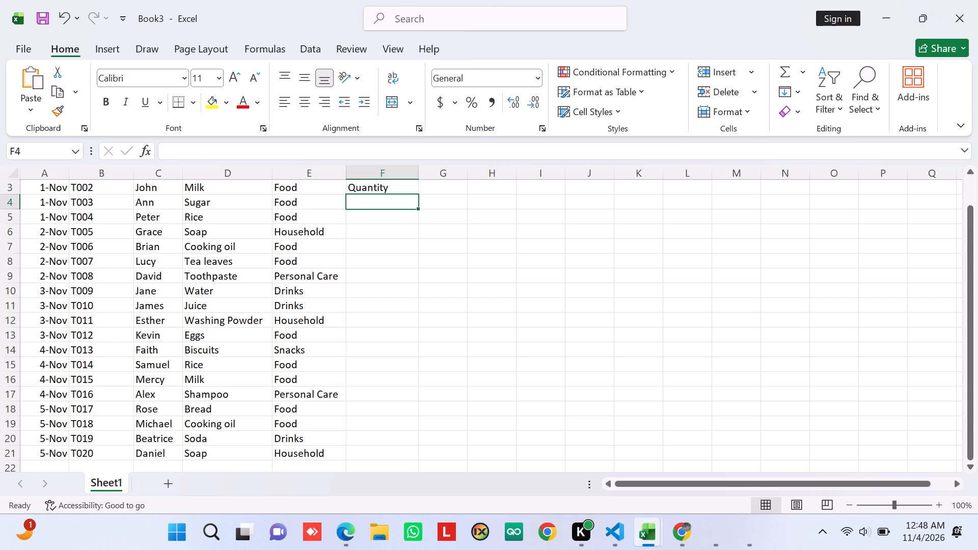
Enter the quantities 3, 2, 4, 2 and 5 in cells F4 to F8 below the Quantity heading.
key(3)
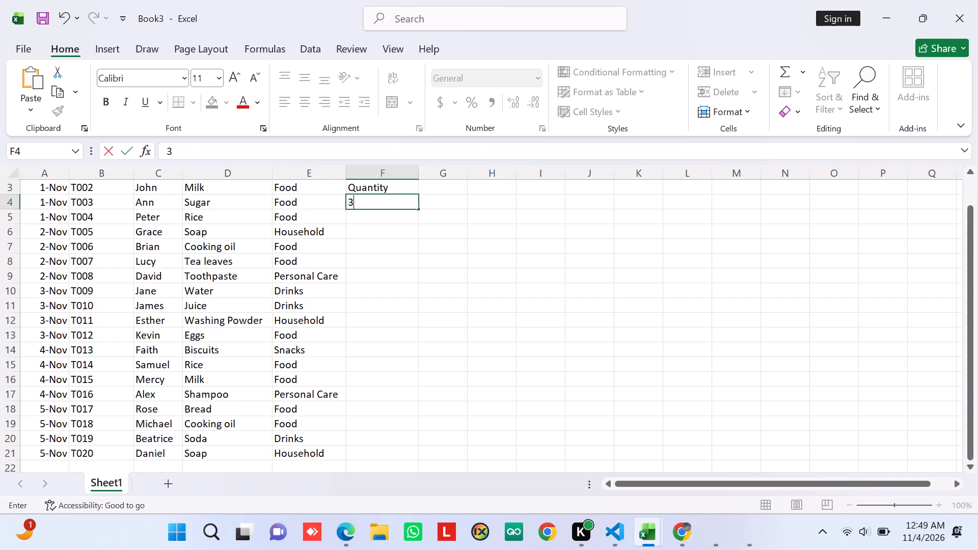
key(Down)
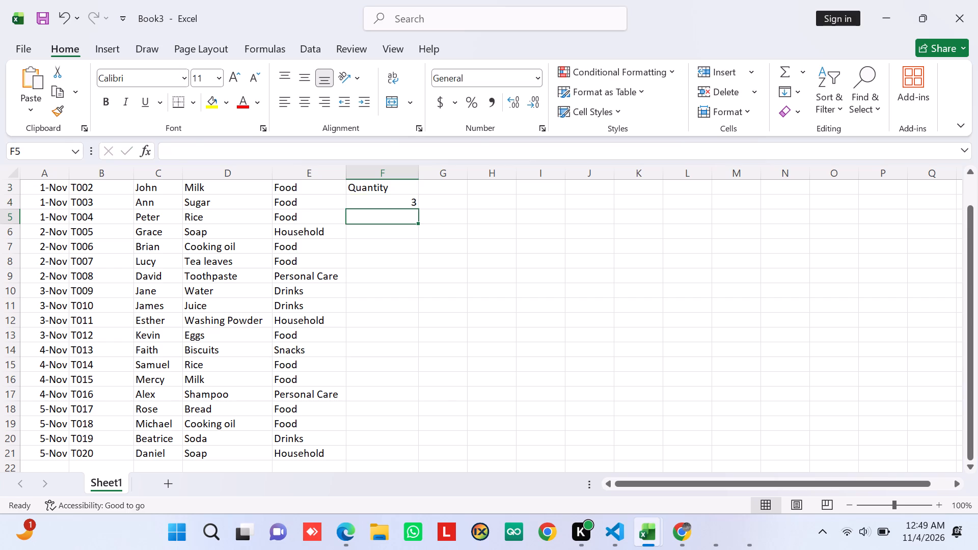
key(2)
key(Down)
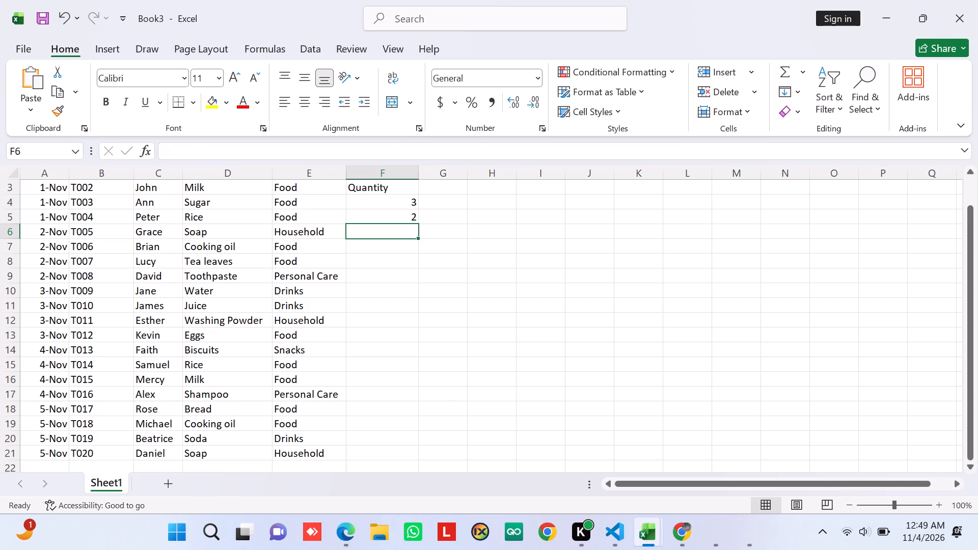
key(4)
key(Down)
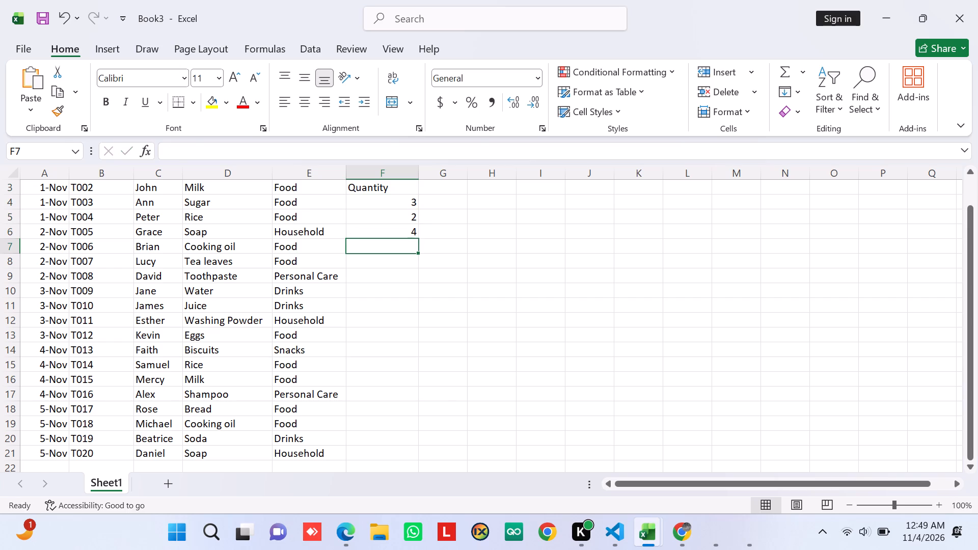
key(2)
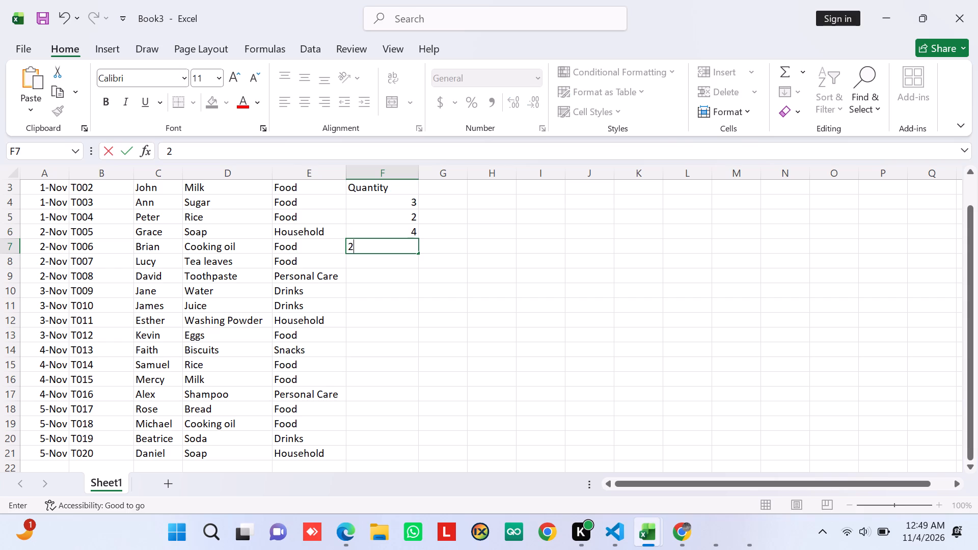
key(Down)
key(5)
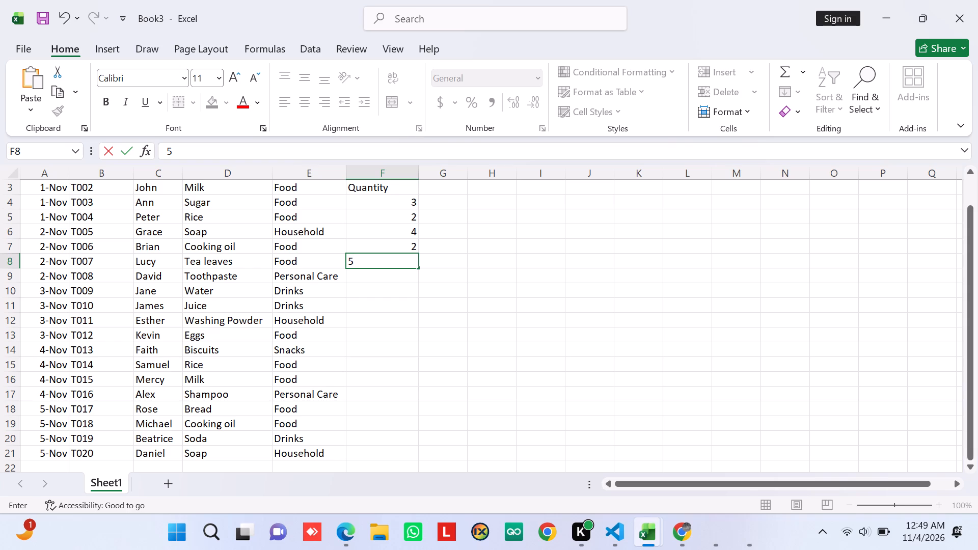
key(Up)
Move the Quantity heading from cell F3 to cell F1 in the table's header row, leaving F3 empty.
key(Up)
key(Up)
key(Up)
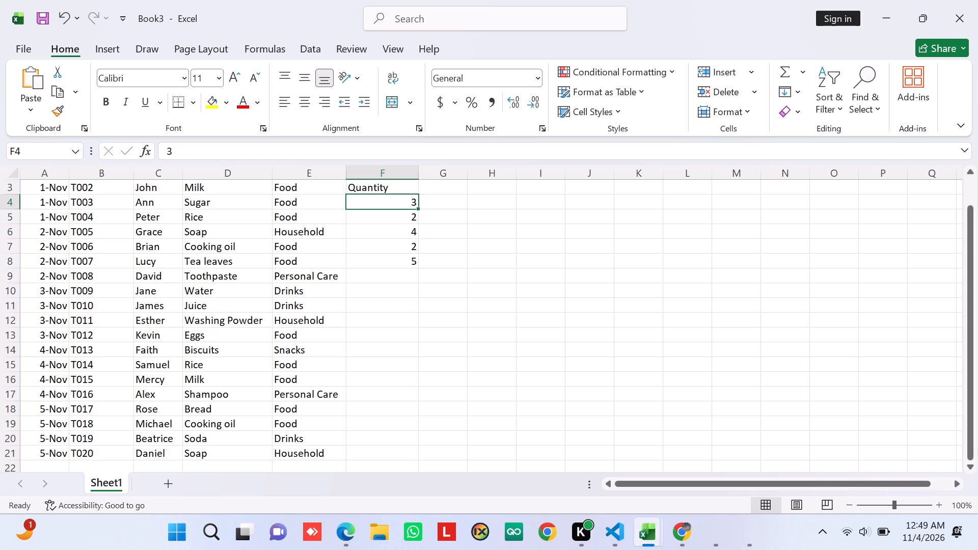
key(Down)
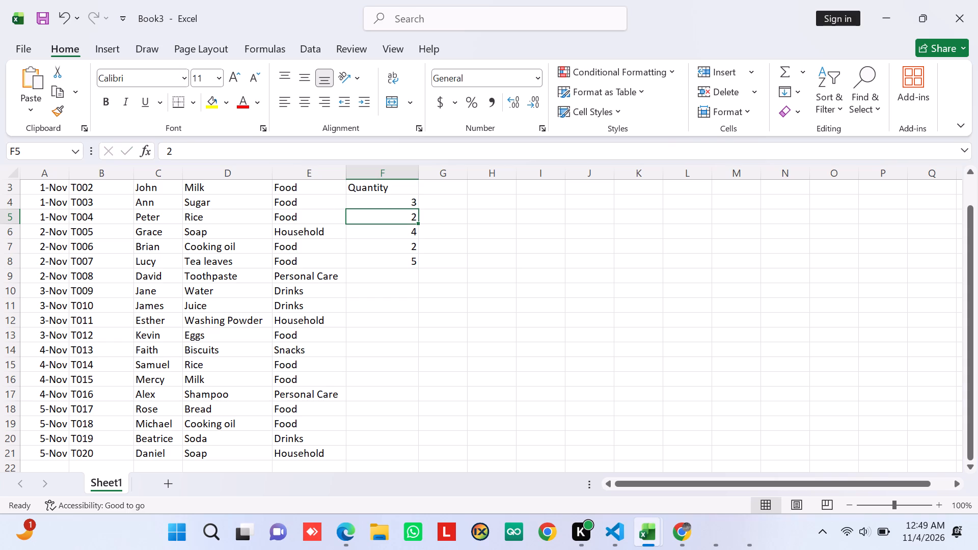
key(Up)
key(Up)
key(Up)
key(Up)
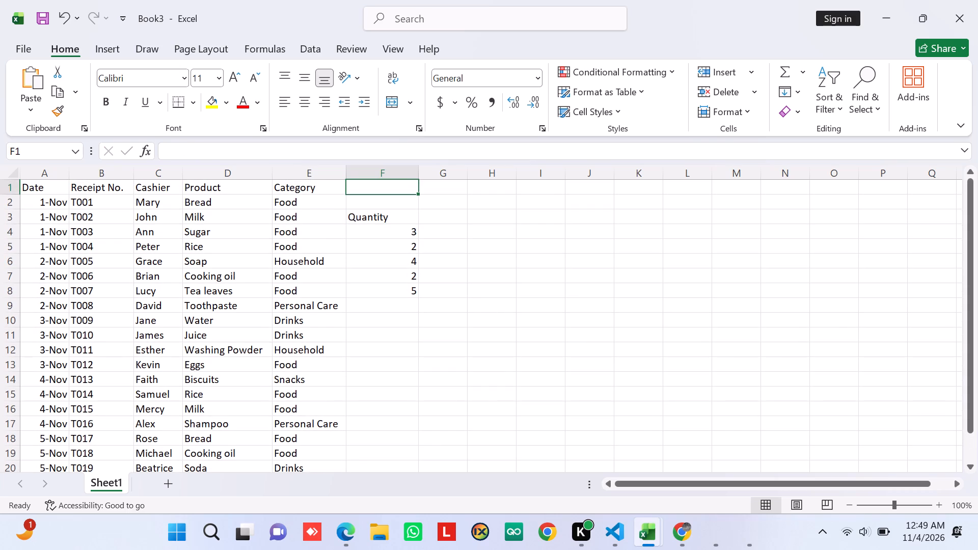
key(Up)
key(Up)
key(Up)
key(Up)
key(Up)
key(Down)
key(Down)
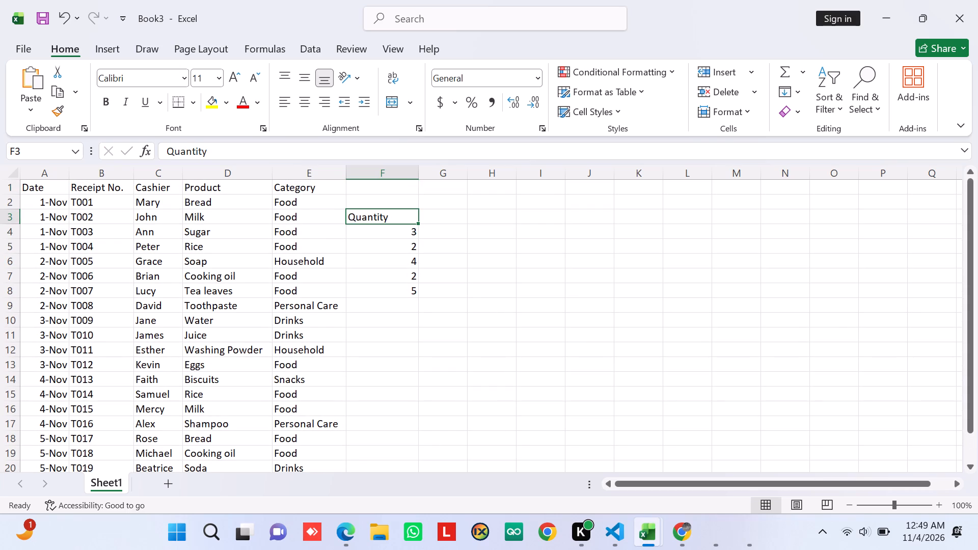
double_click(395, 221)
double_click(395, 221)
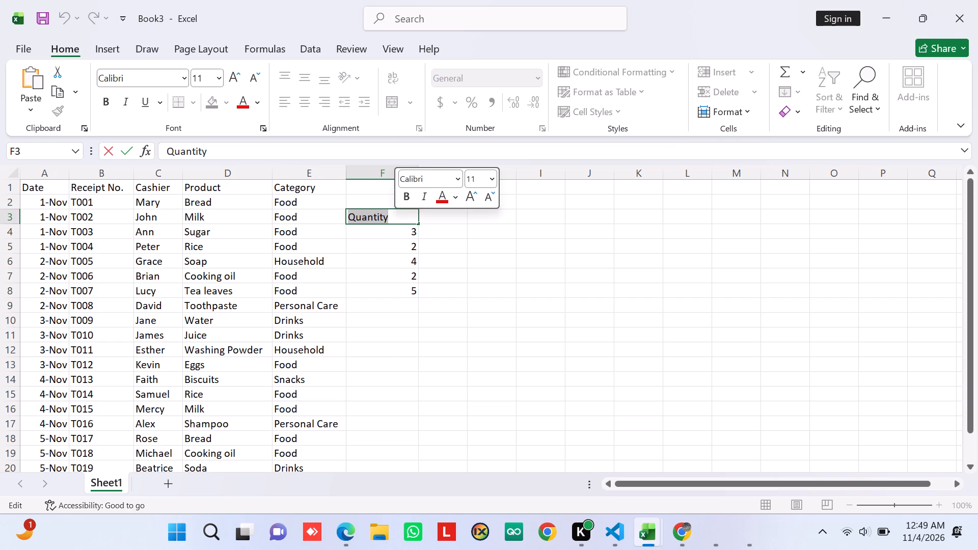
key(ctrl+c)
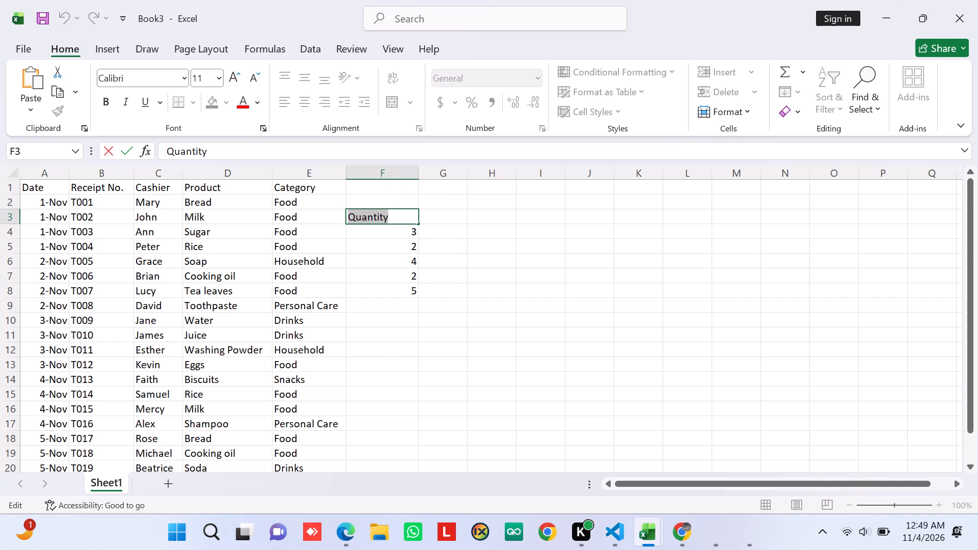
click(406, 189)
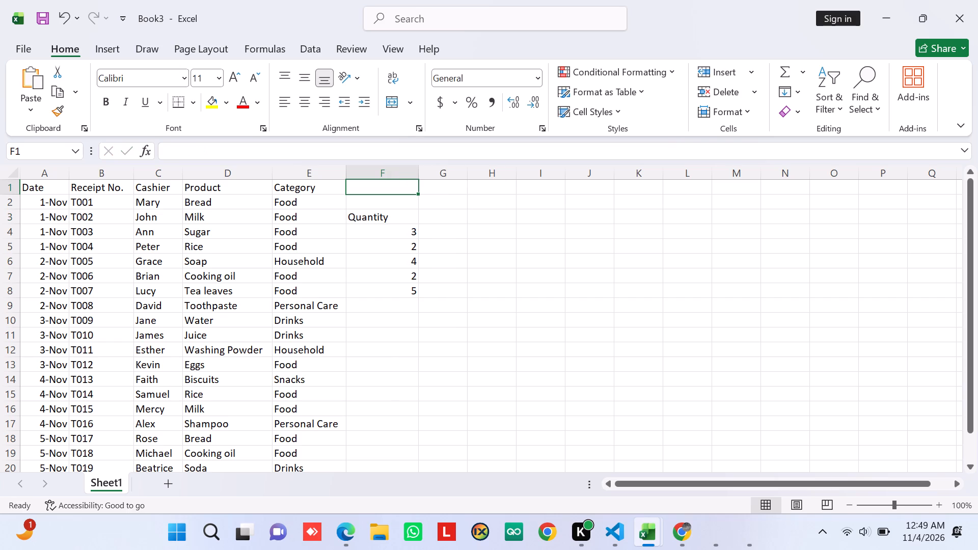
key(ctrl+v)
click(403, 215)
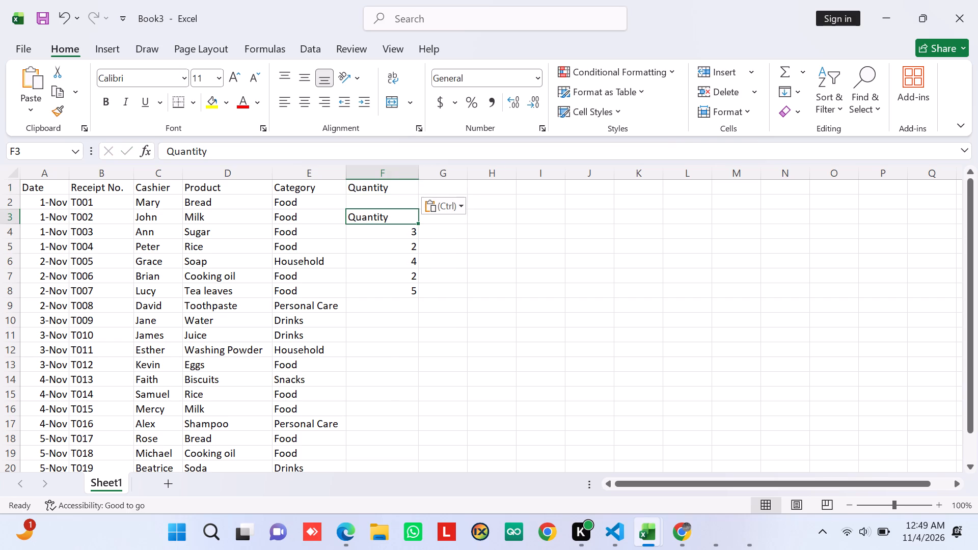
key(BackSpace)
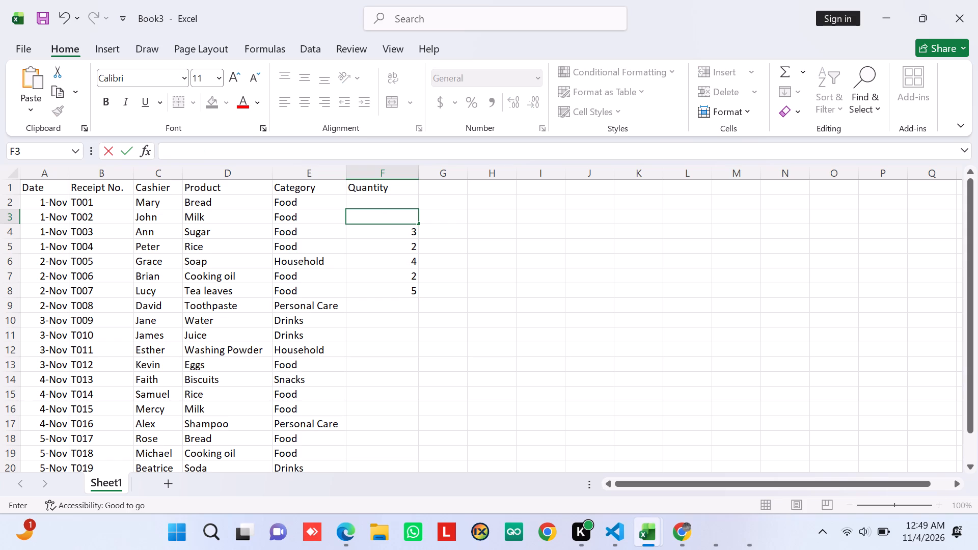
Enter the quantities 3, 2, 4 and 2 in cells F2 to F5 for the 1-Nov receipts T001 to T004.
click(405, 199)
scroll(405, 199, up, 1)
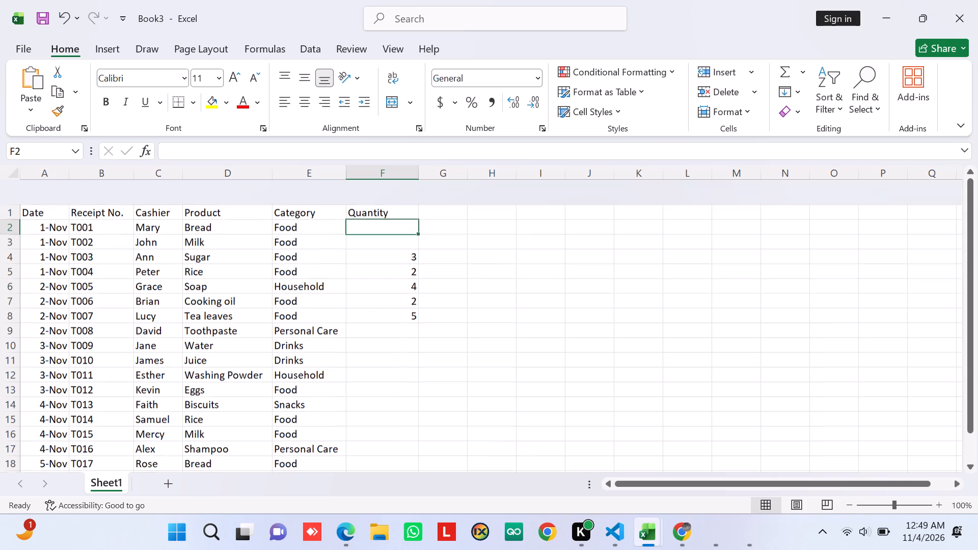
scroll(405, 199, down, 2)
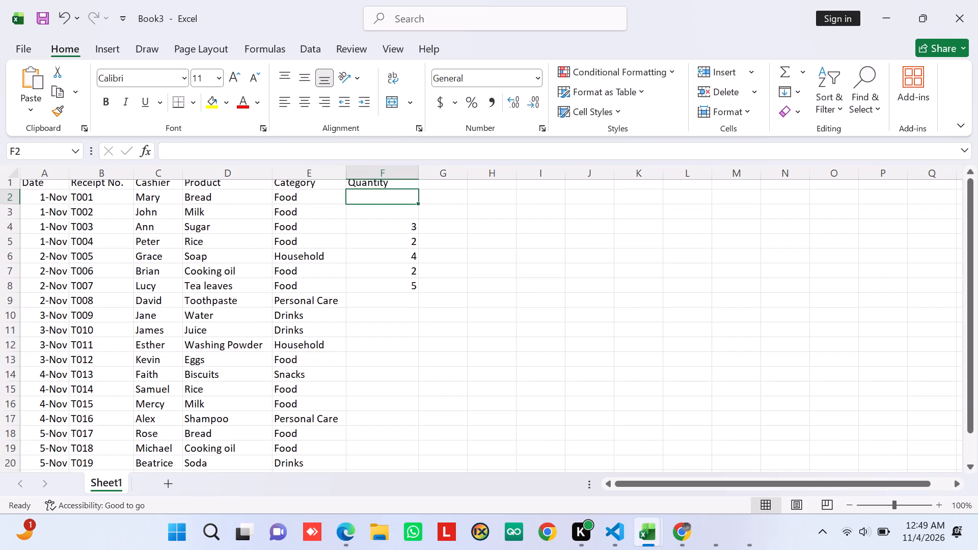
key(3)
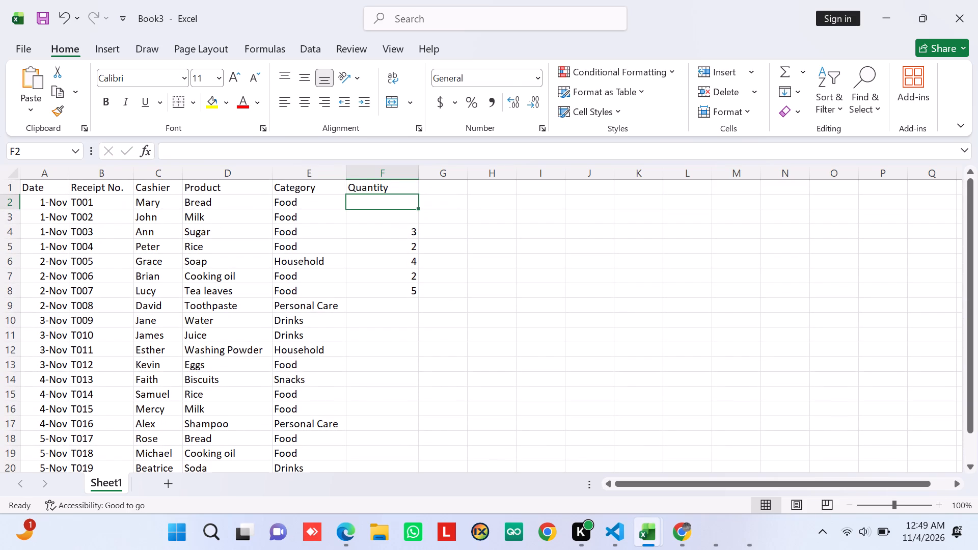
key(Down)
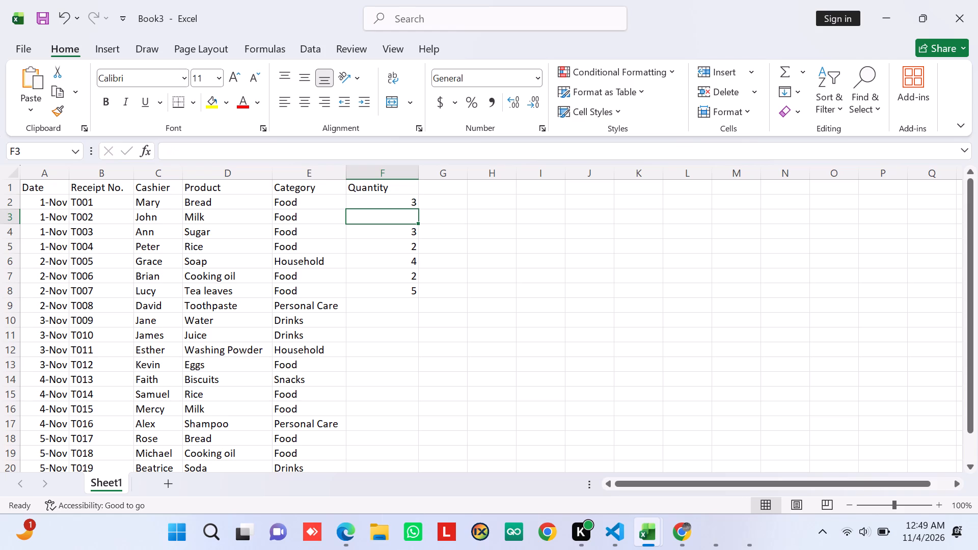
key(2)
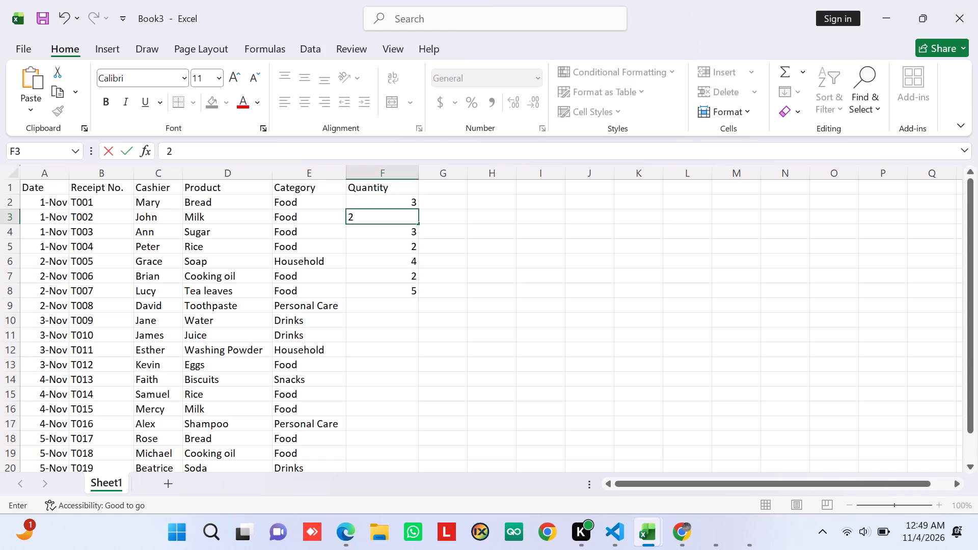
key(Down)
key(4)
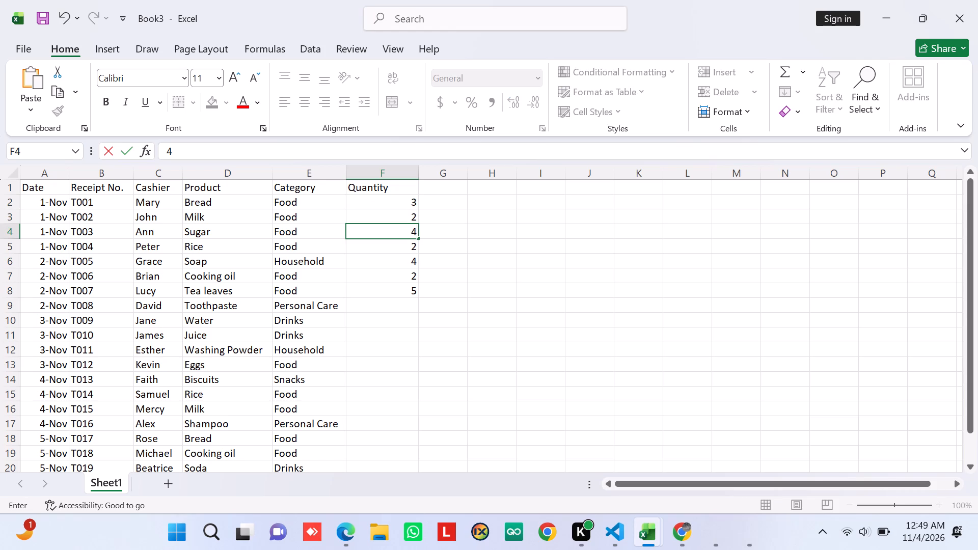
key(Down)
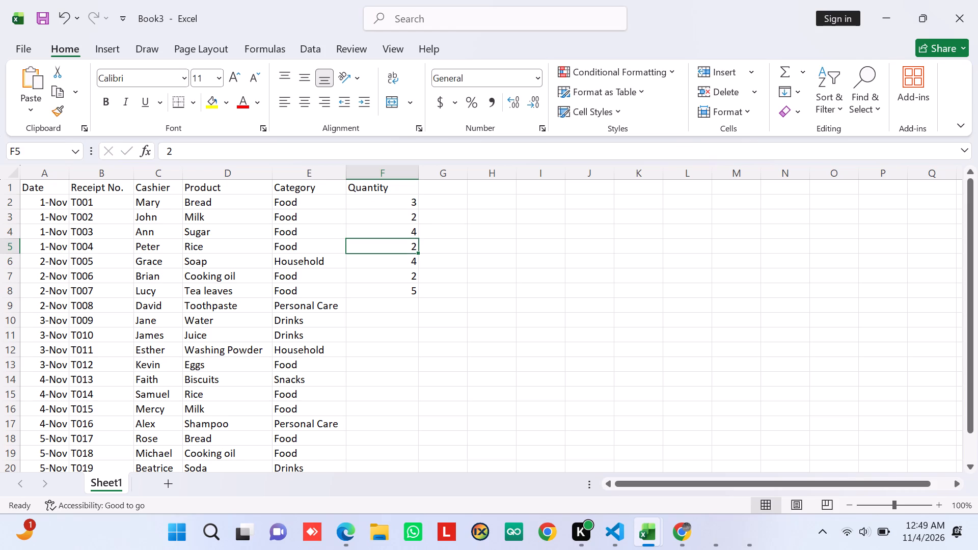
key(2)
key(Down)
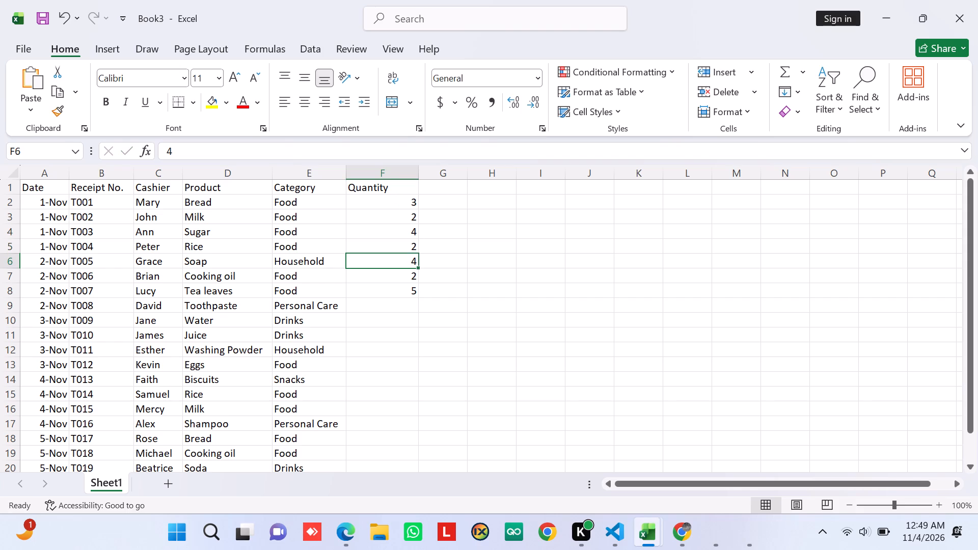
Enter the quantities 5, 1, 2 and 3 in cells F6 to F9 for the 2-Nov receipts T005 to T008.
key(4)
key(BackSpace)
key(5)
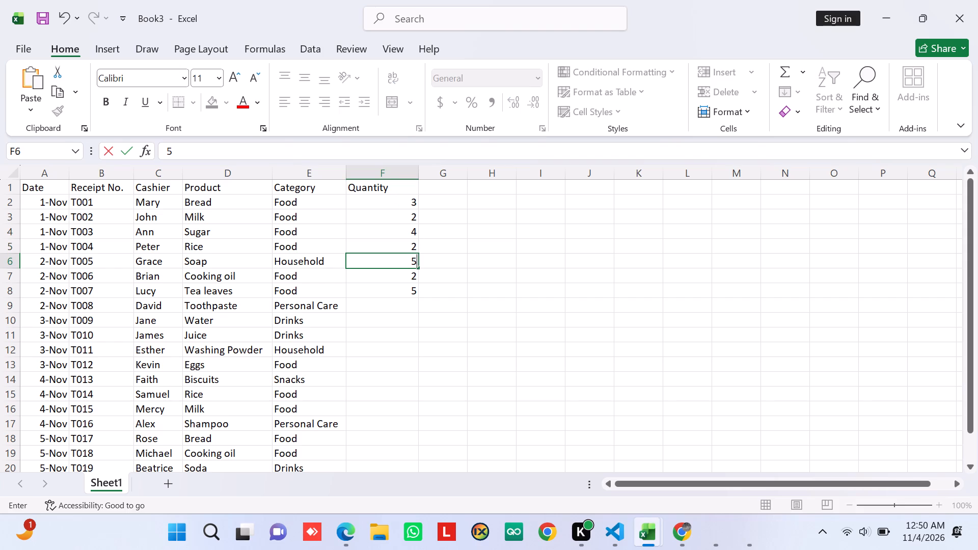
key(Down)
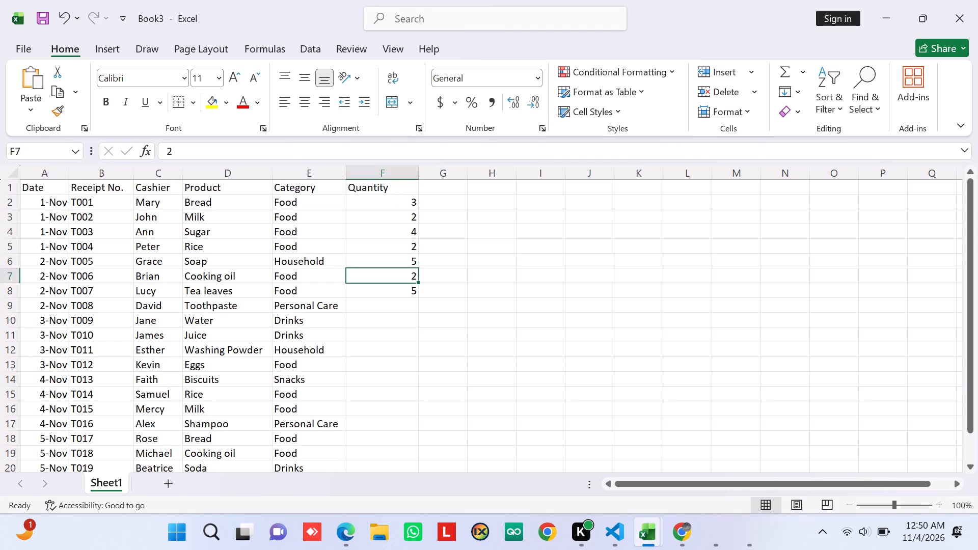
key(1)
key(Down)
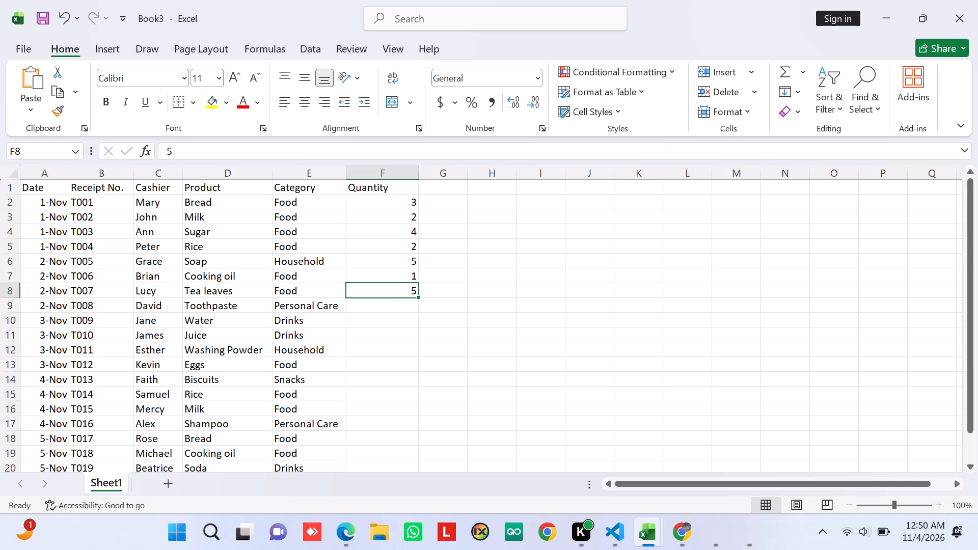
key(2)
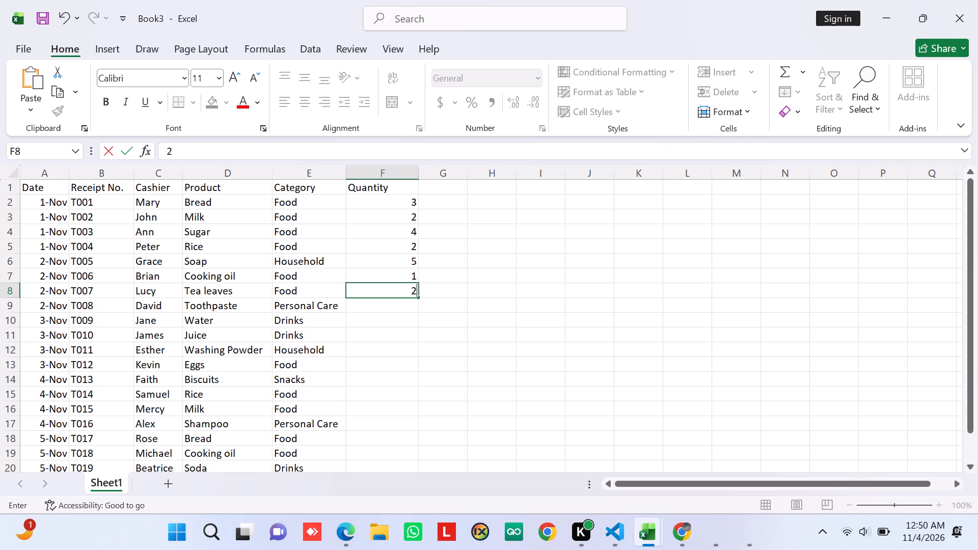
key(Down)
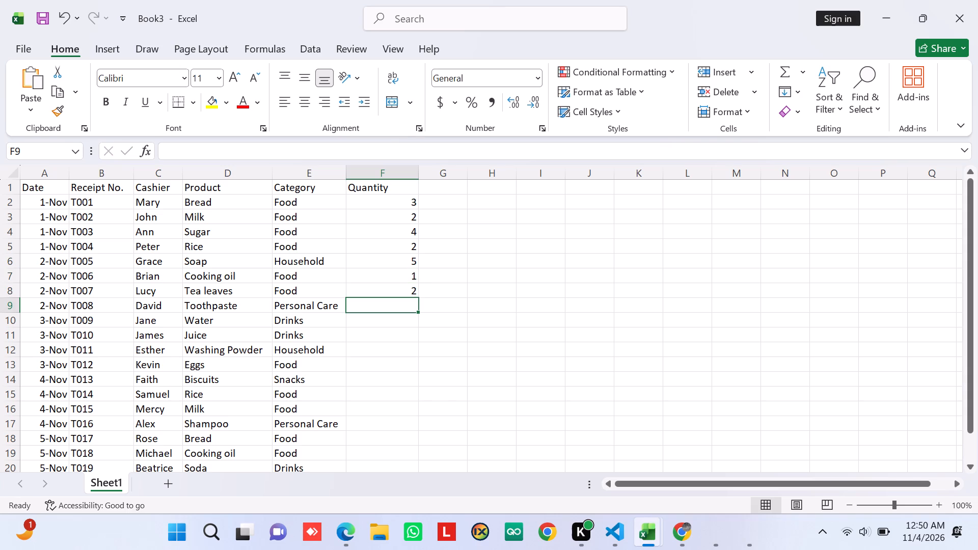
key(3)
key(Down)
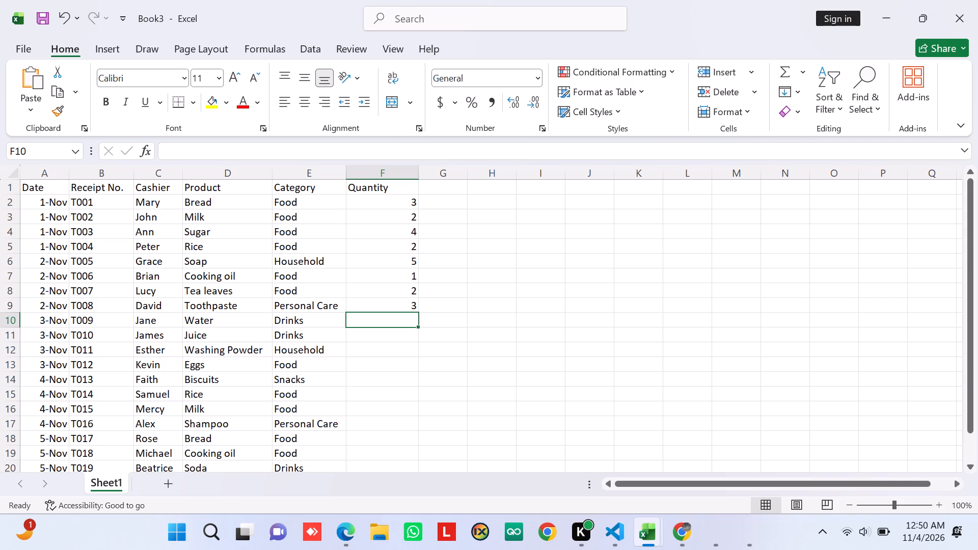
Enter the quantities 6, 4, 2 and 2 in cells F10 to F13 for the 3-Nov receipts T009 to T012.
key(6)
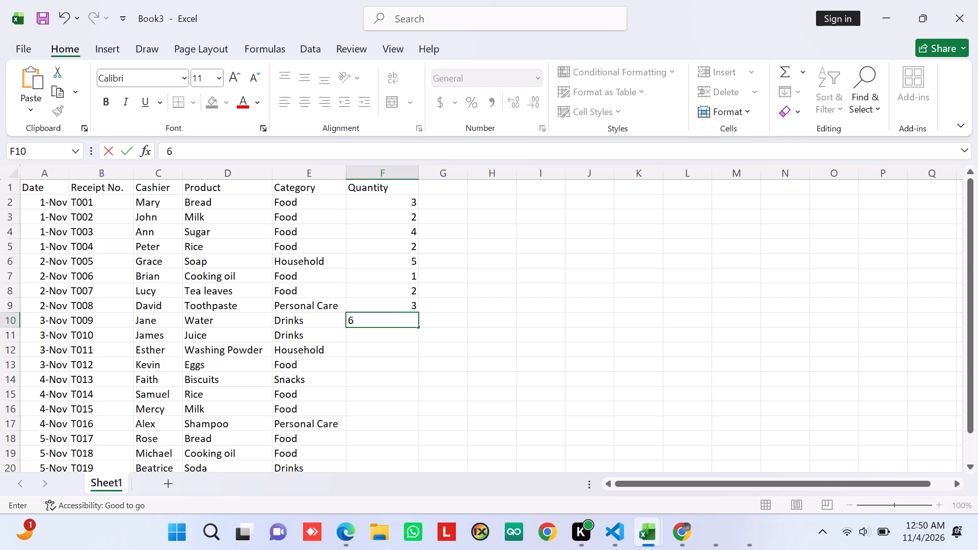
key(Down)
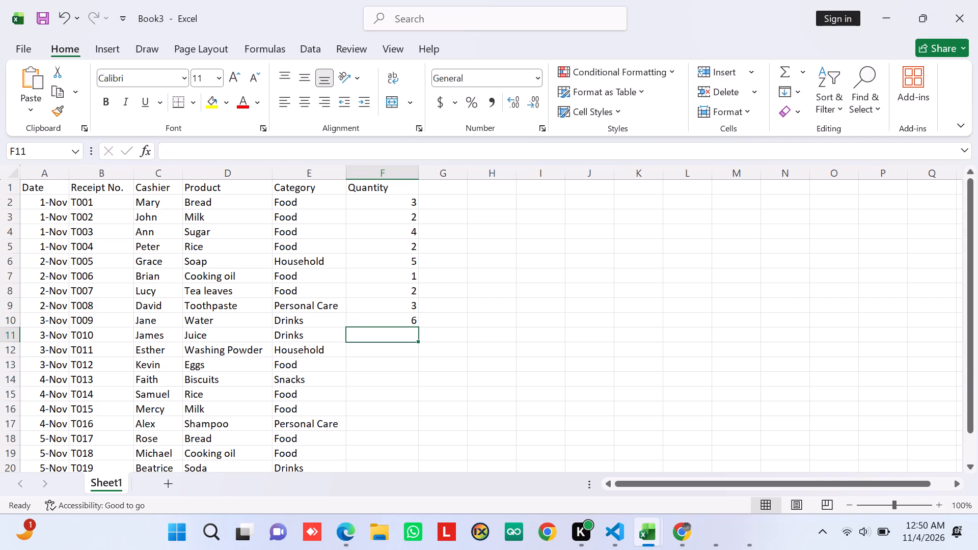
key(4)
key(Down)
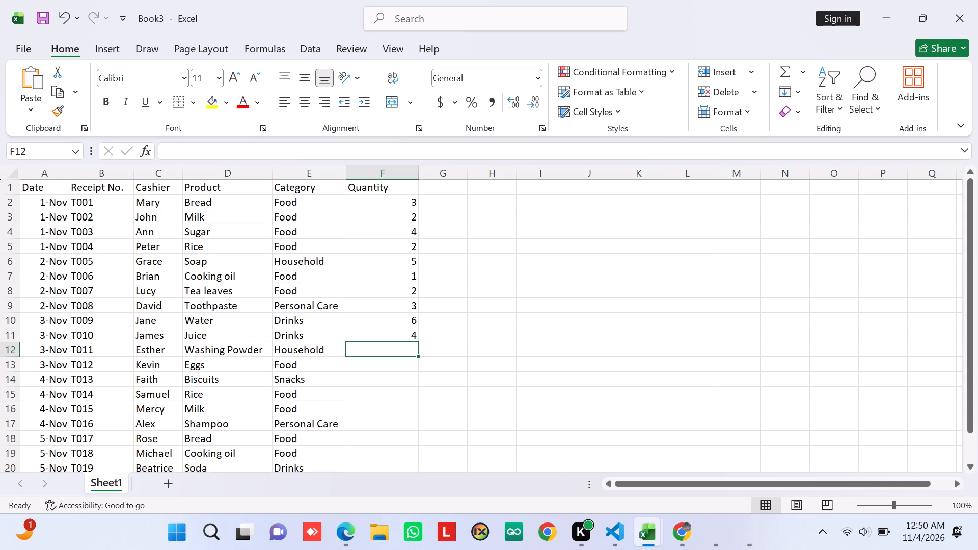
key(2)
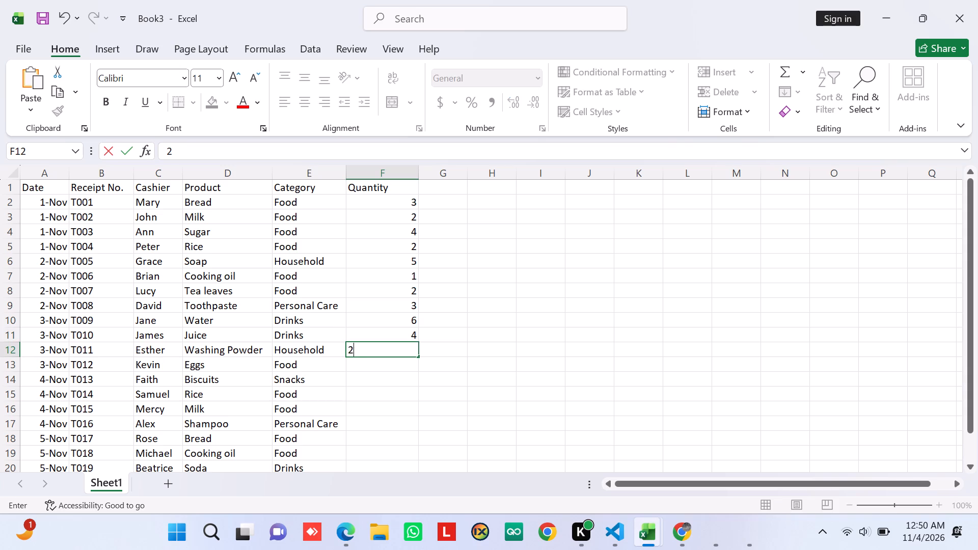
key(Down)
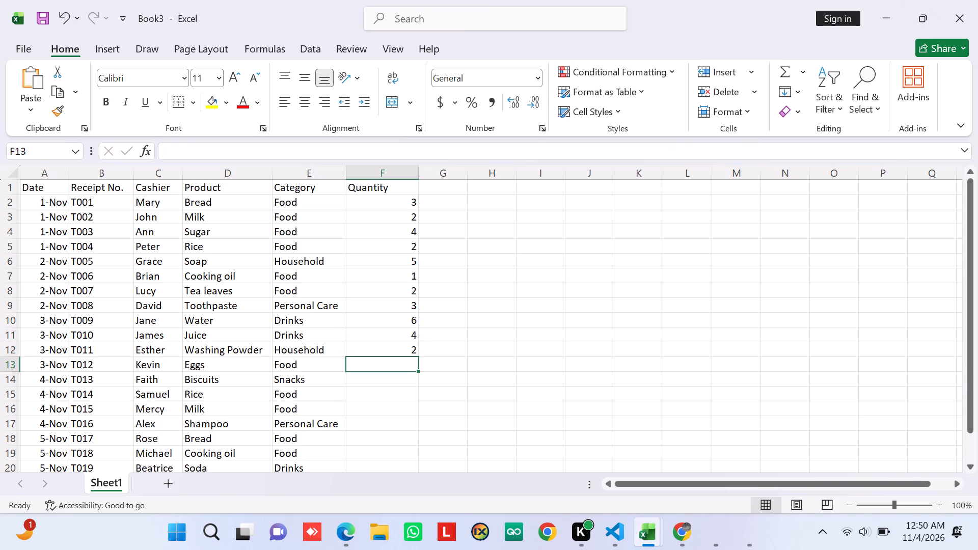
key(2)
key(Down)
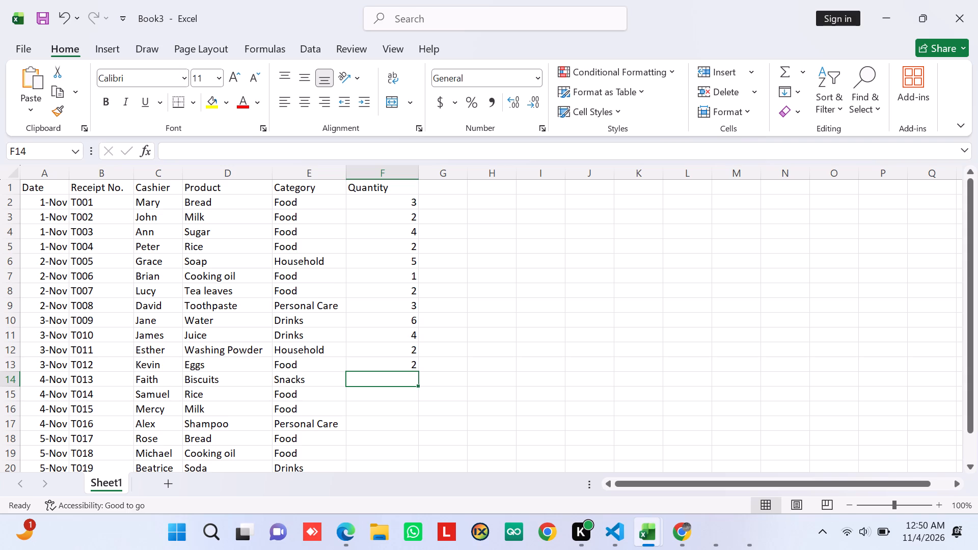
Enter the quantities 5, 3, 4 and 2 in cells F14 to F17 for the 4-Nov receipts T013 to T016.
key(5)
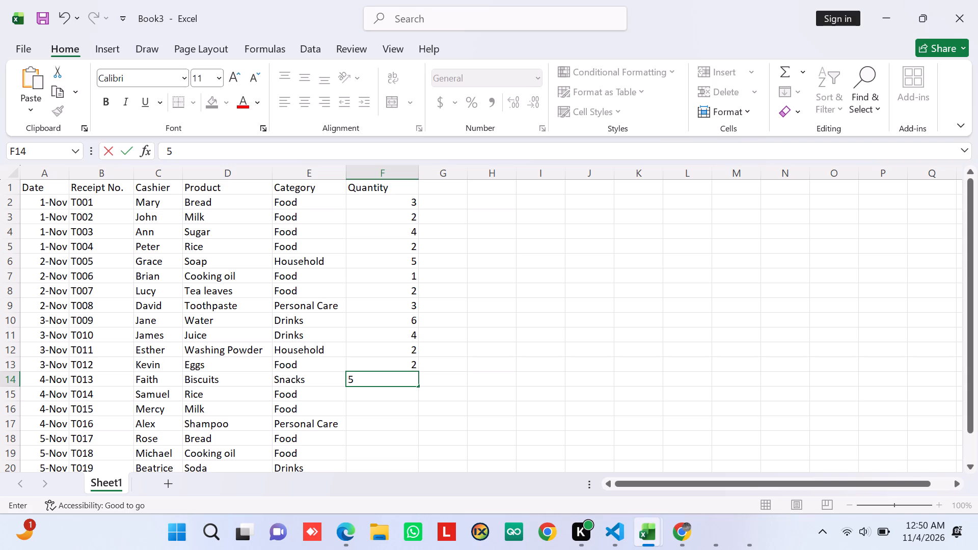
key(Down)
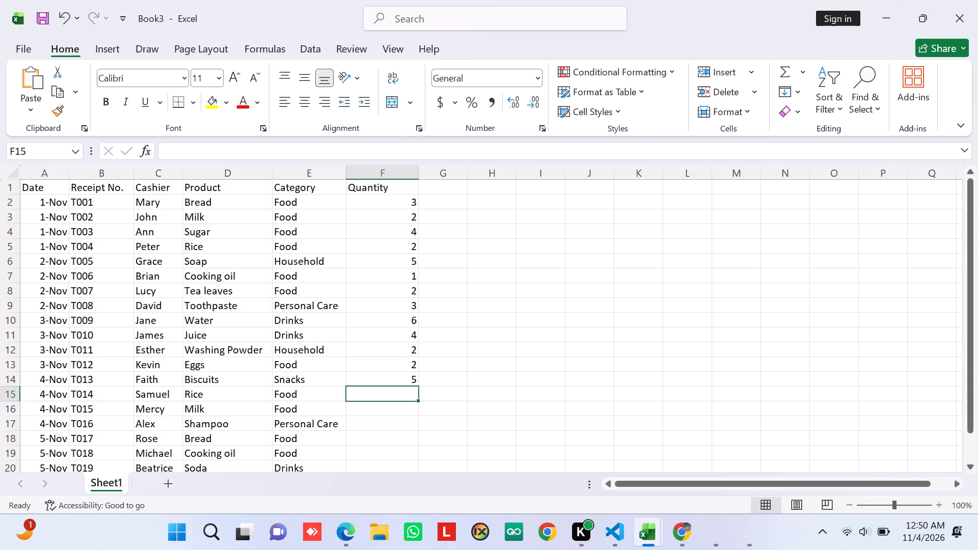
key(3)
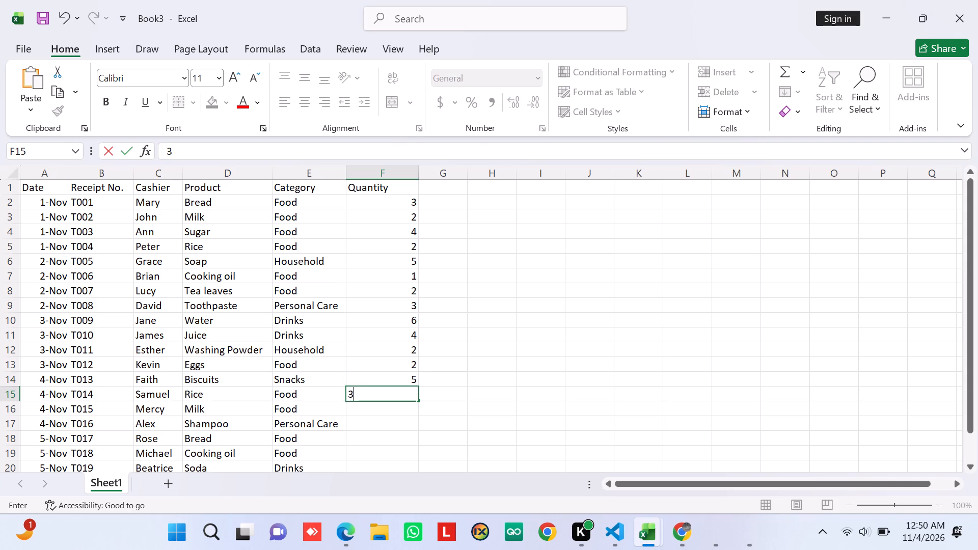
key(Down)
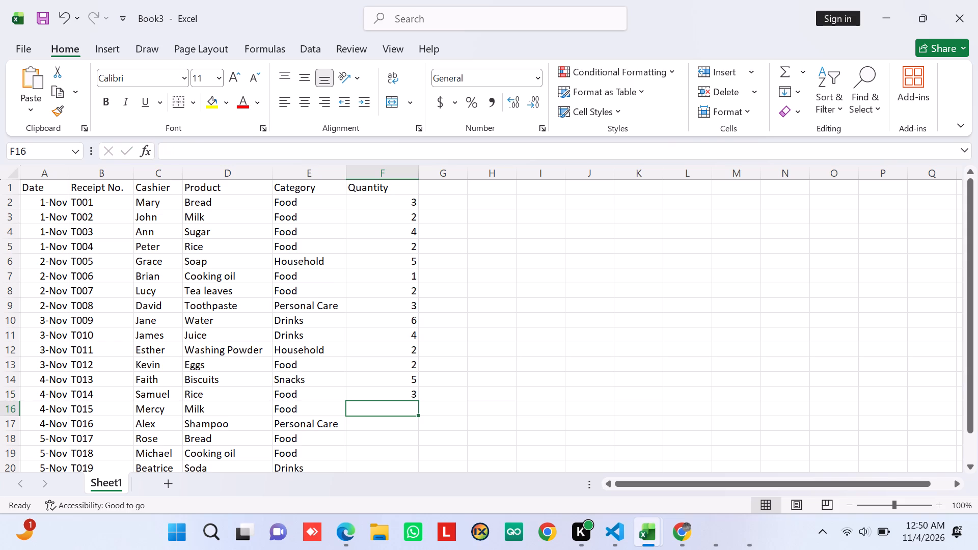
key(4)
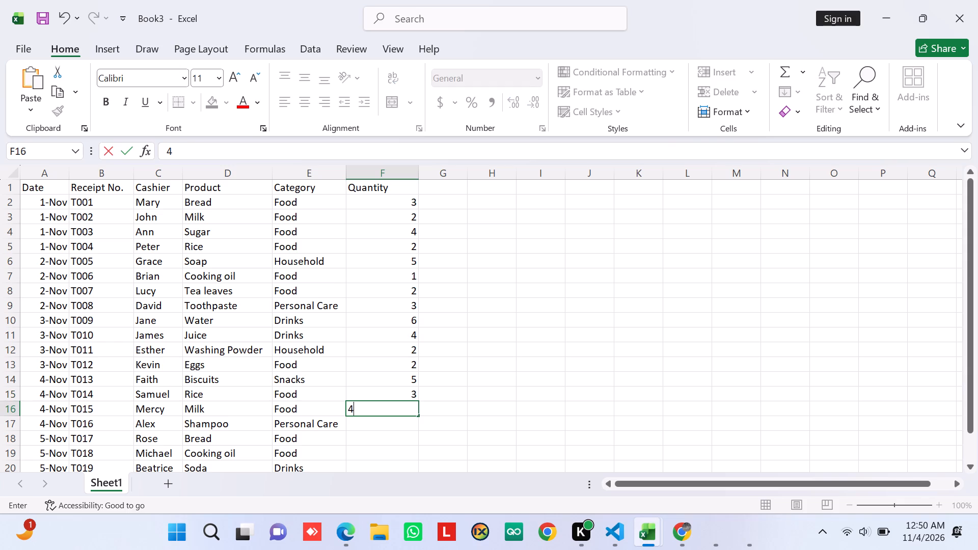
key(Down)
key(2)
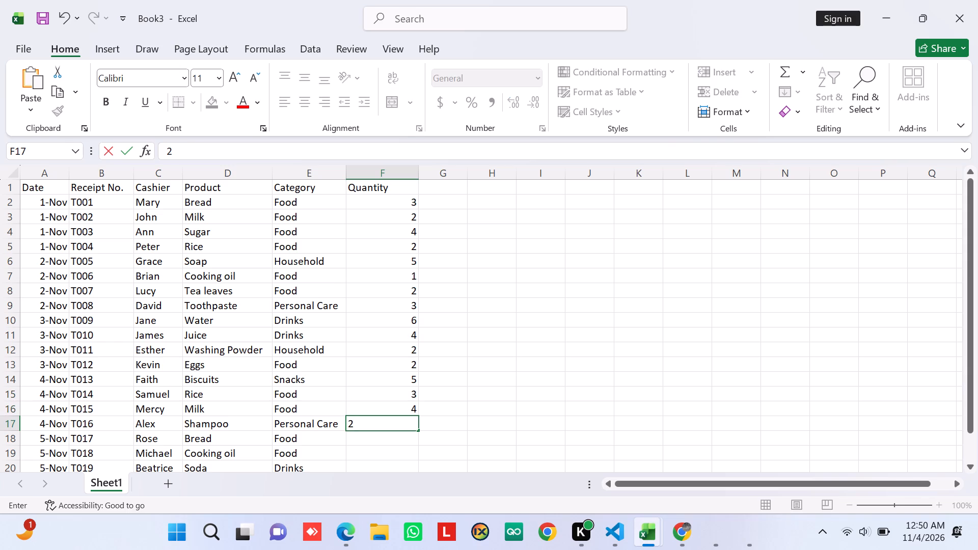
key(Down)
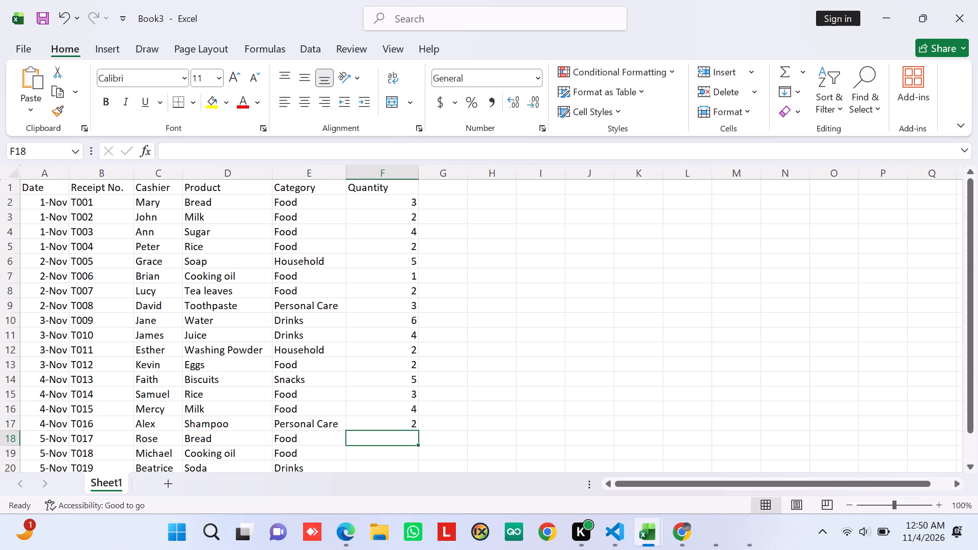
Enter the quantities 5, 8, 4 and 4 in cells F18 to F21 for the 5-Nov receipts T017 to T020.
key(5)
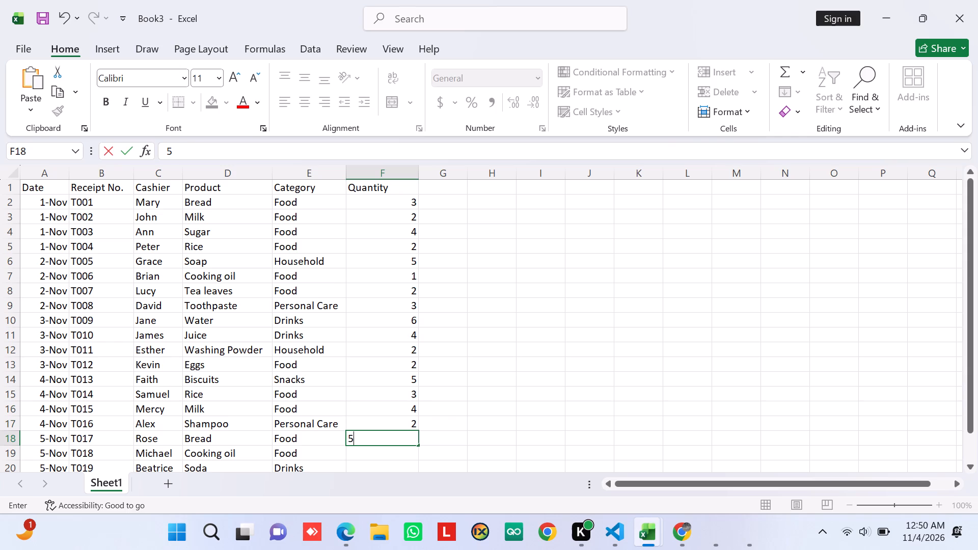
key(Down)
key(8)
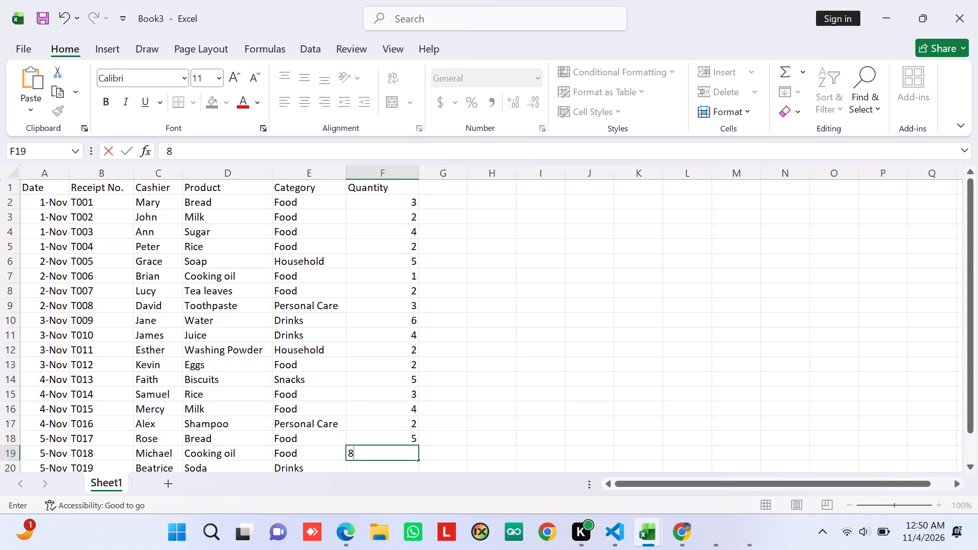
key(Down)
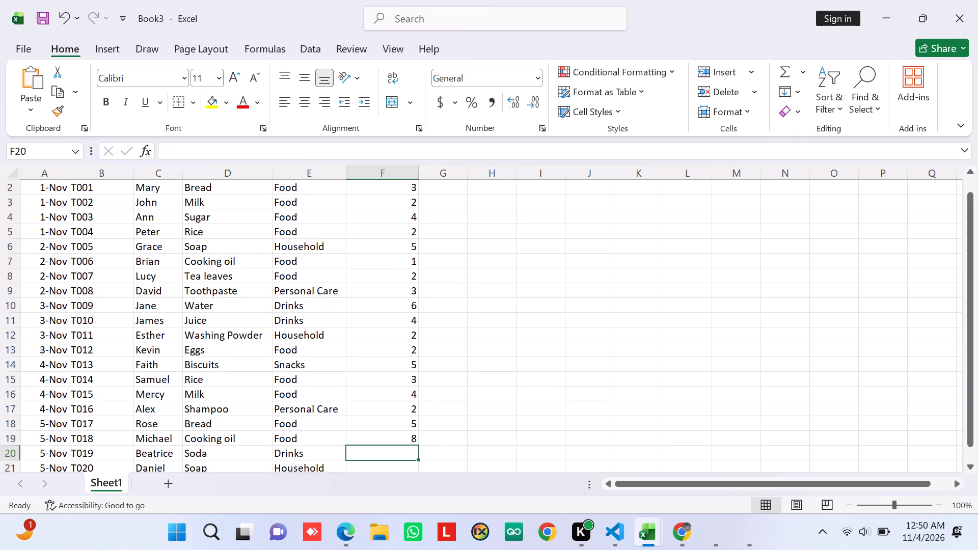
key(4)
key(Down)
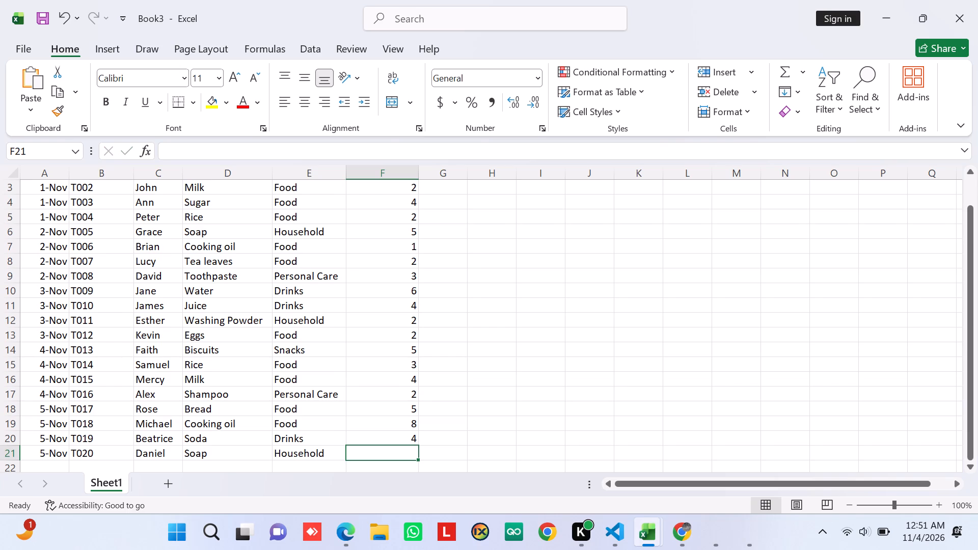
key(4)
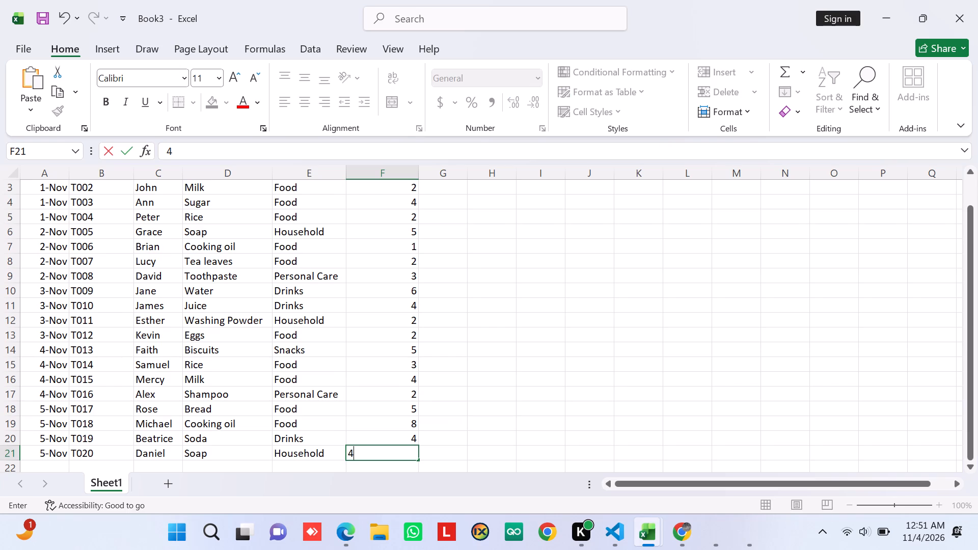
key(Up)
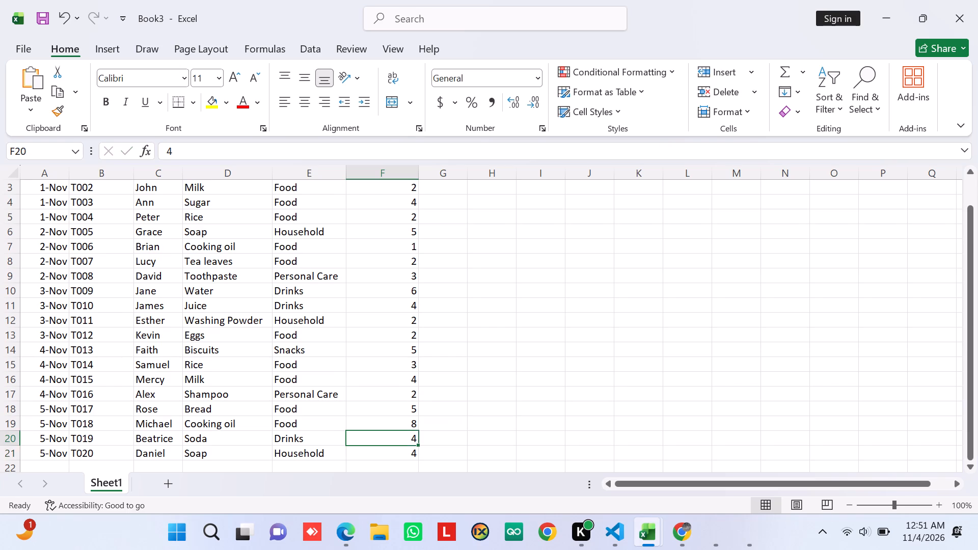
Correct the quantities of the 5-Nov receipts, setting F20 (T019) to 8 and F19 (T018) to 2.
key(8)
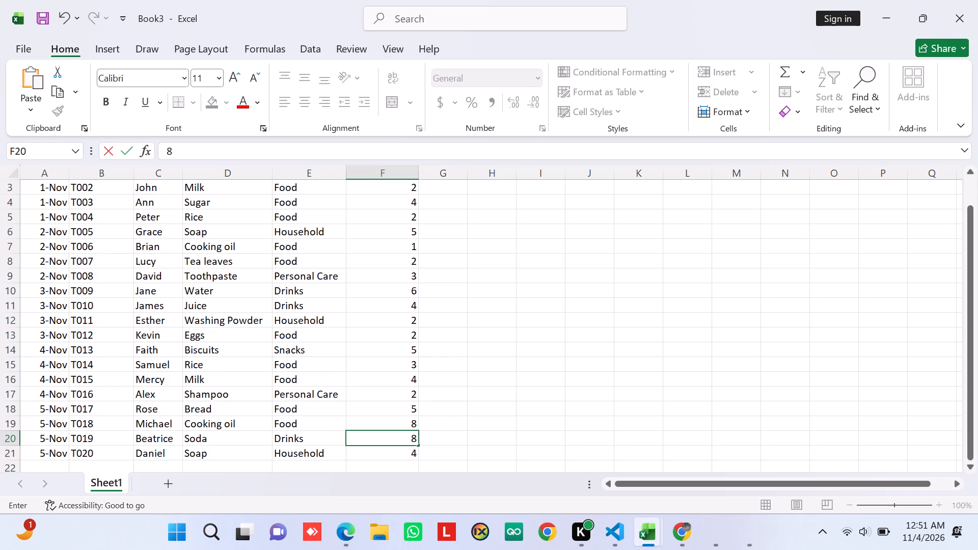
key(Up)
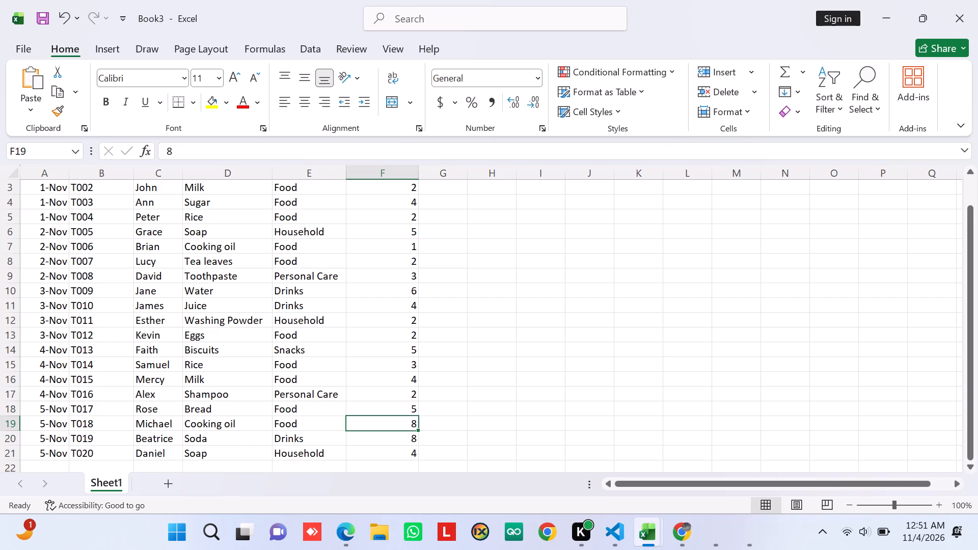
key(2)
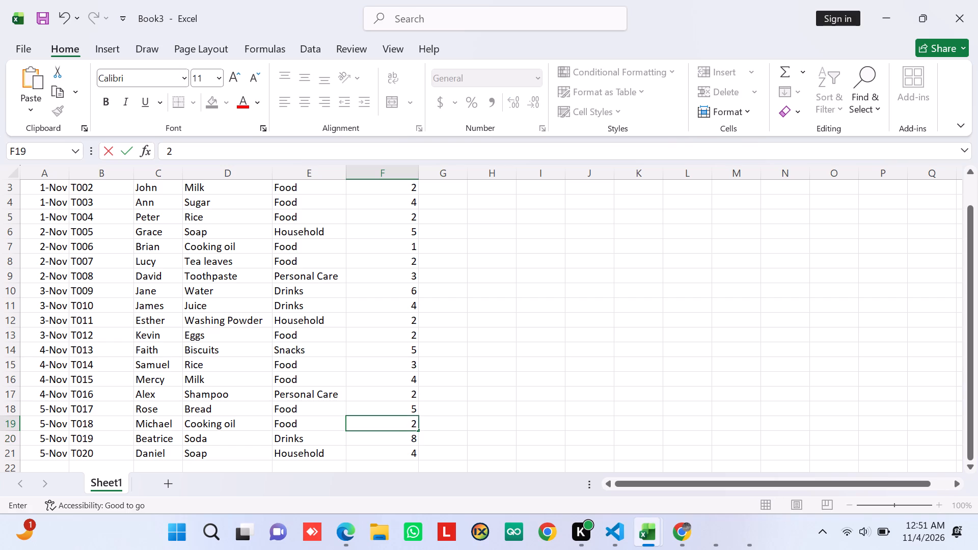
key(Up)
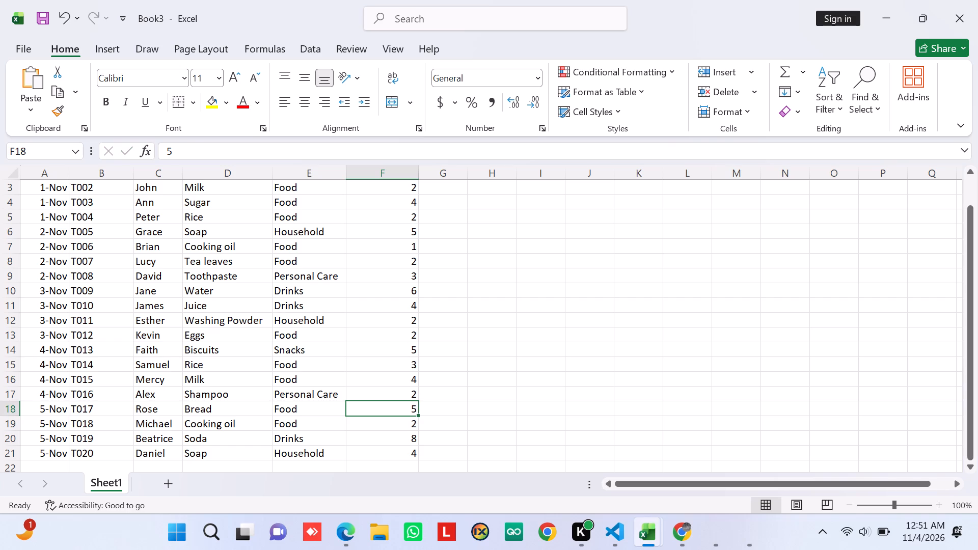
Add the column header "Unit Price" in cell G1, beside the Quantity header.
key(Up)
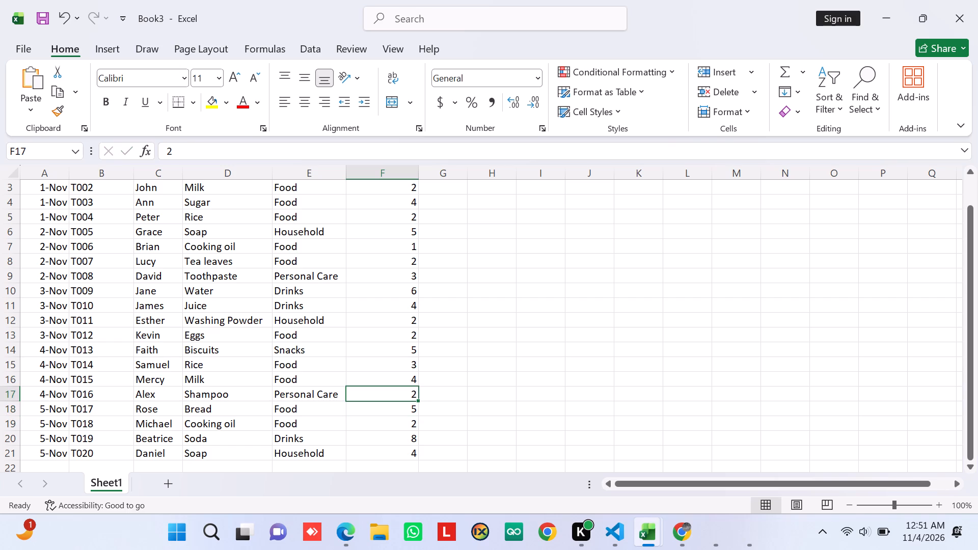
key(Up)
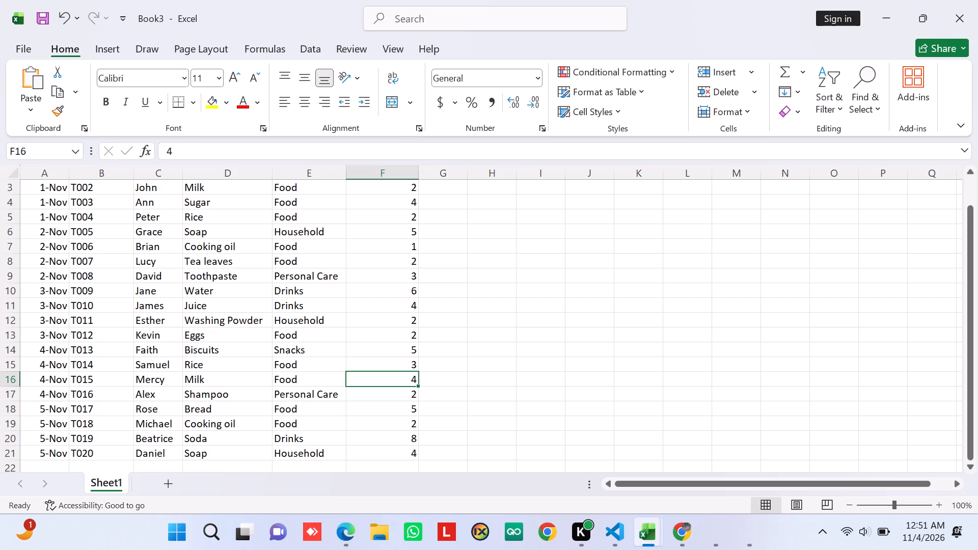
key(Up)
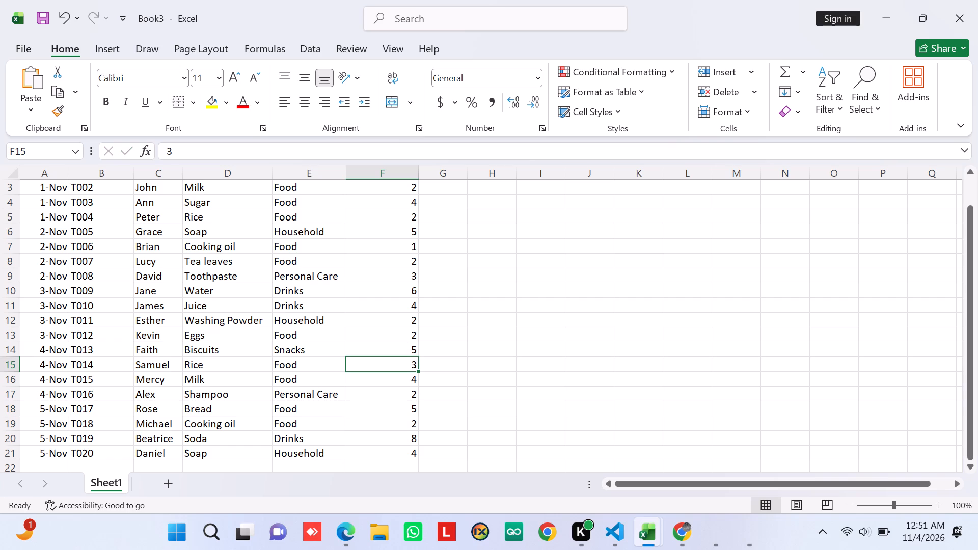
key(Up)
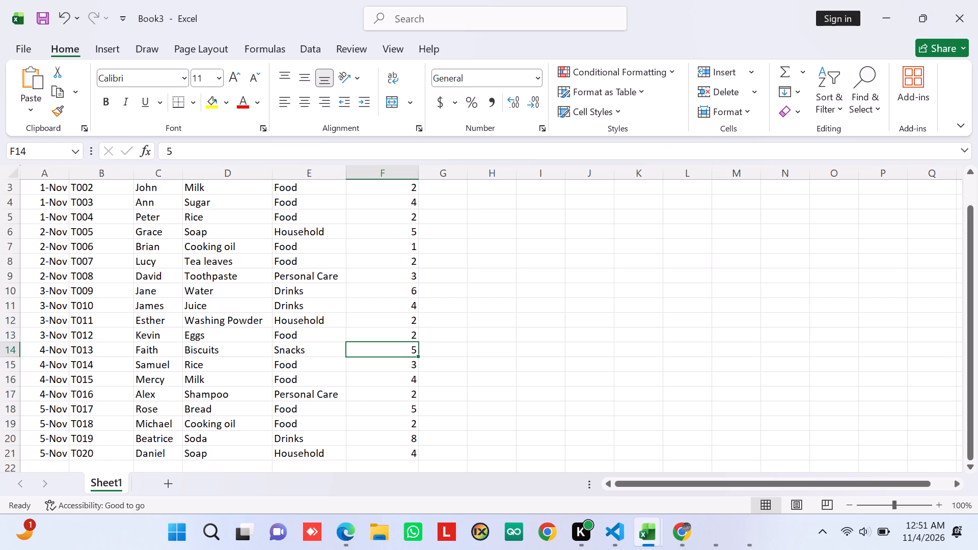
key(Up)
key(Up)
key(Up)
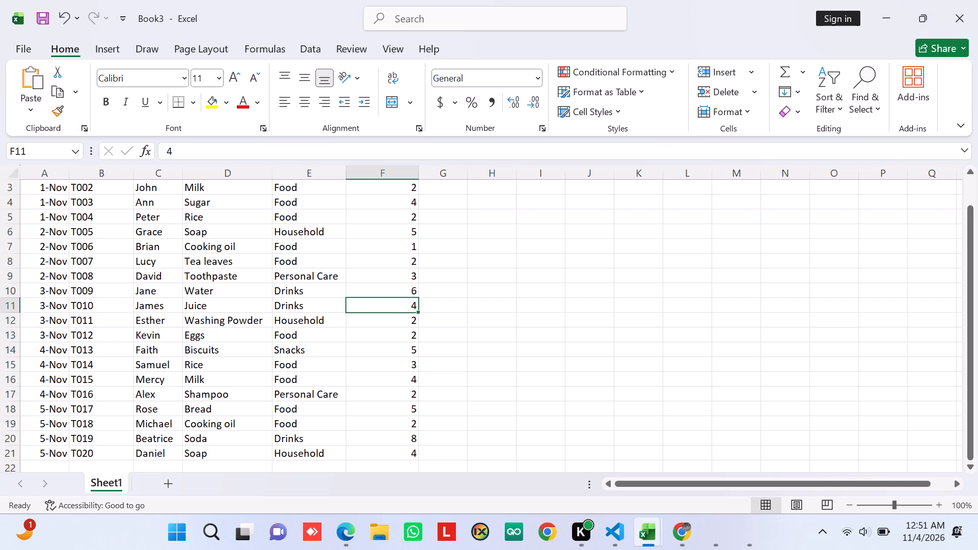
key(Up)
key(Up)
key(Up)
key(Up)
key(Up)
key(Up)
key(Up)
key(Up)
key(Up)
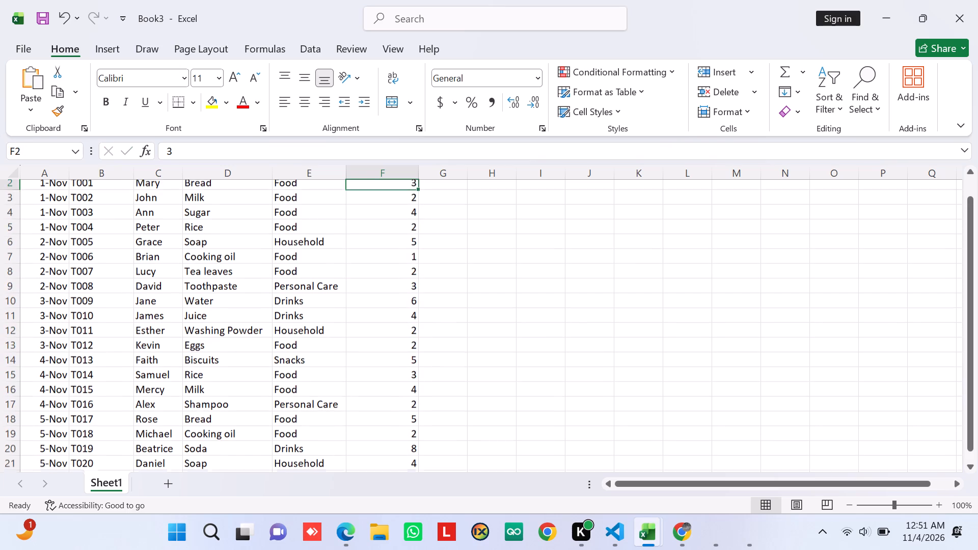
key(Up)
key(Up)
key(Up)
key(Right)
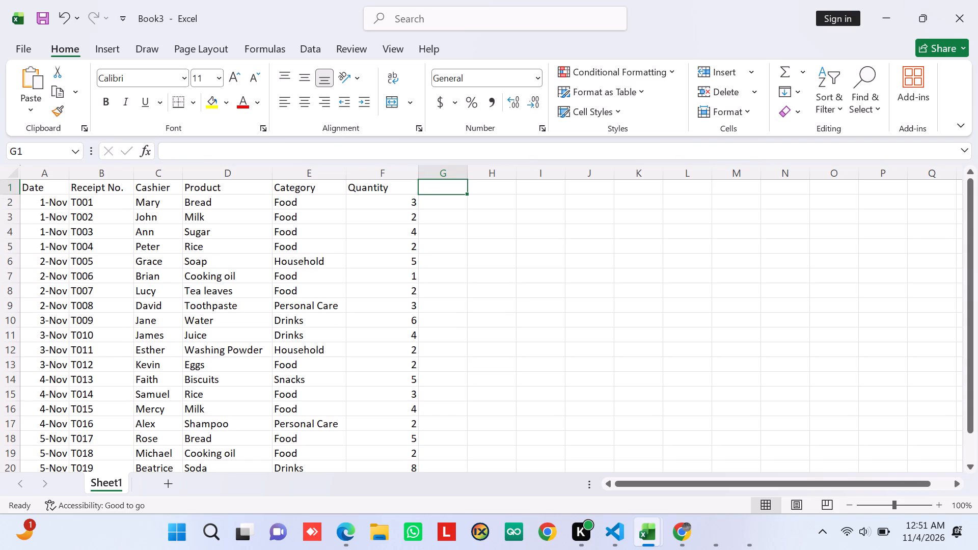
key(u)
text(nit)
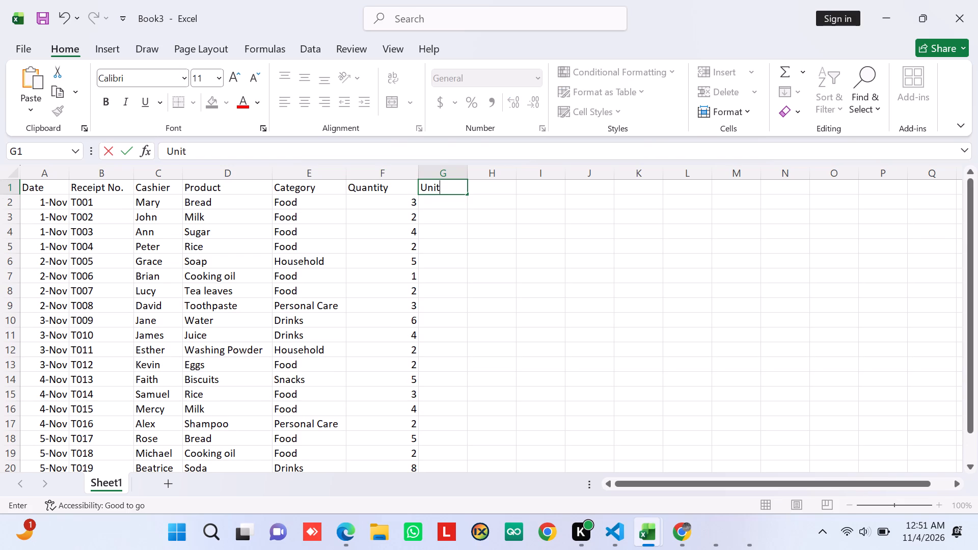
key(space)
key(p)
text(rice)
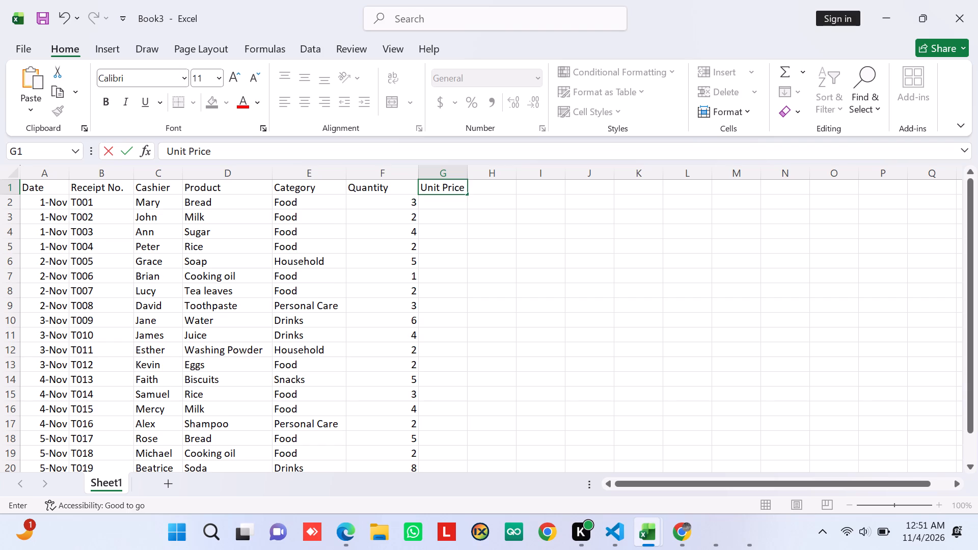
click(468, 183)
click(468, 183)
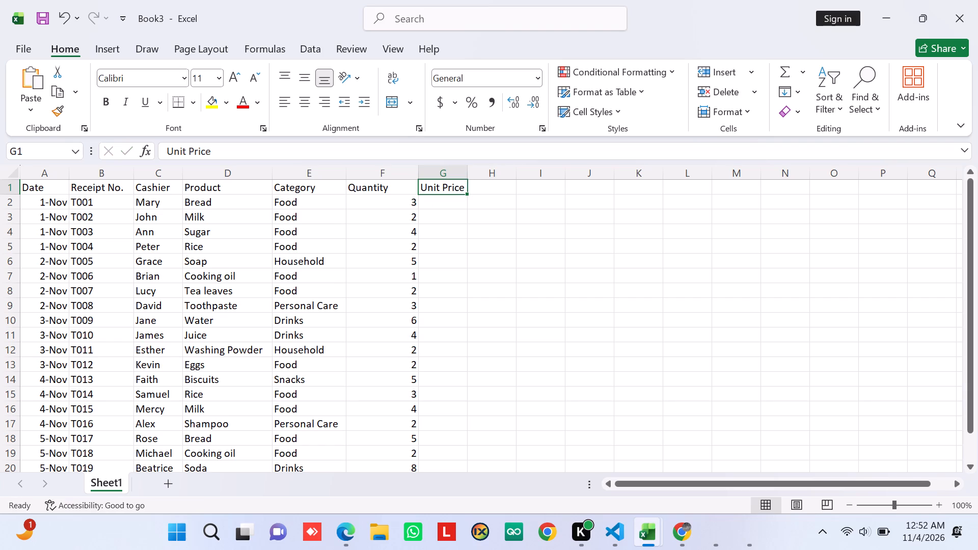
Widen column G to leave extra room beside its Unit Price header text.
drag(468, 172, 489, 175)
click(461, 203)
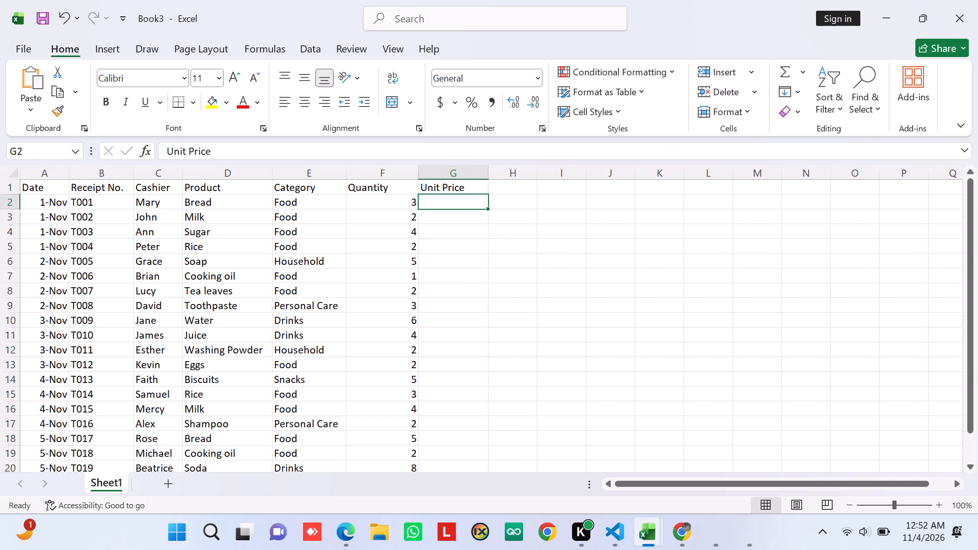
click(471, 188)
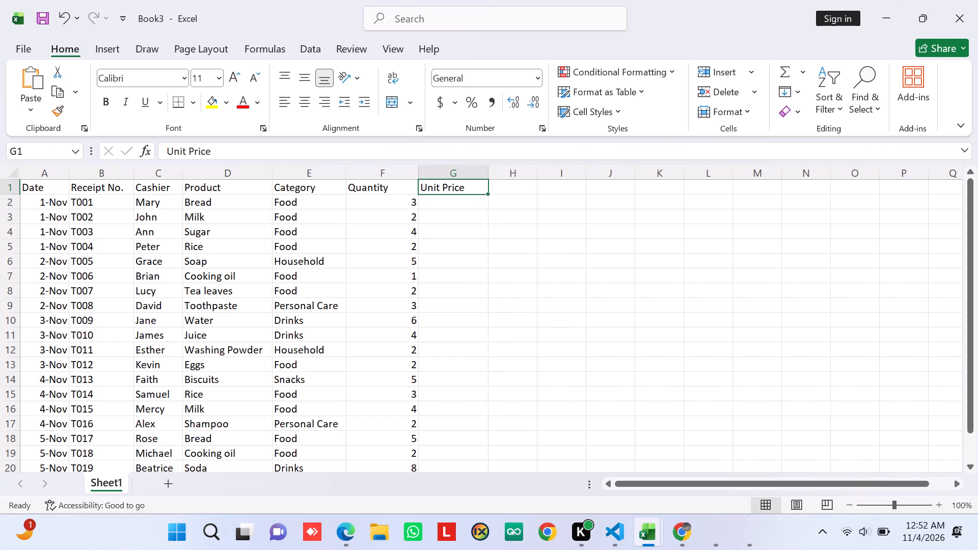
drag(489, 171, 495, 171)
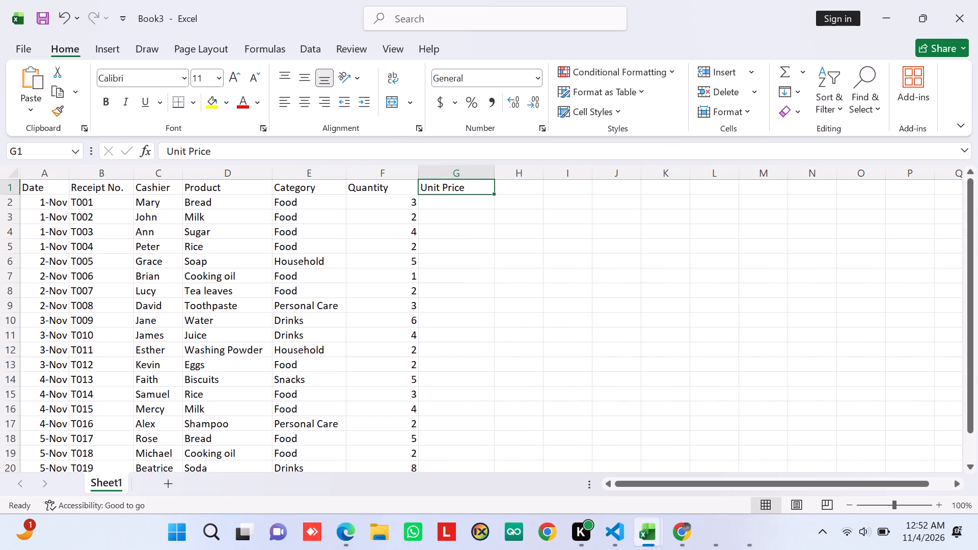
Extend the header in cell G1 to read "Unit Price (KSH)".
click(479, 187)
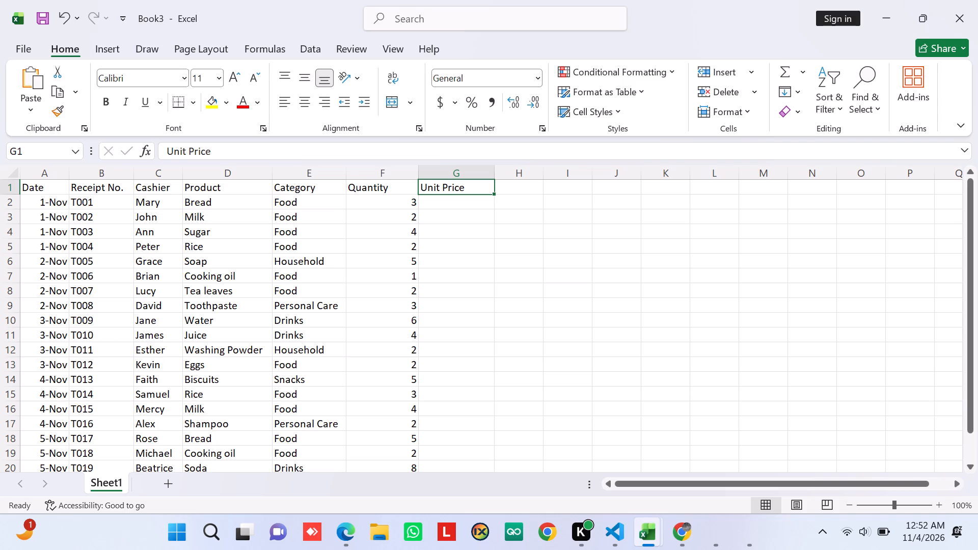
double_click(479, 187)
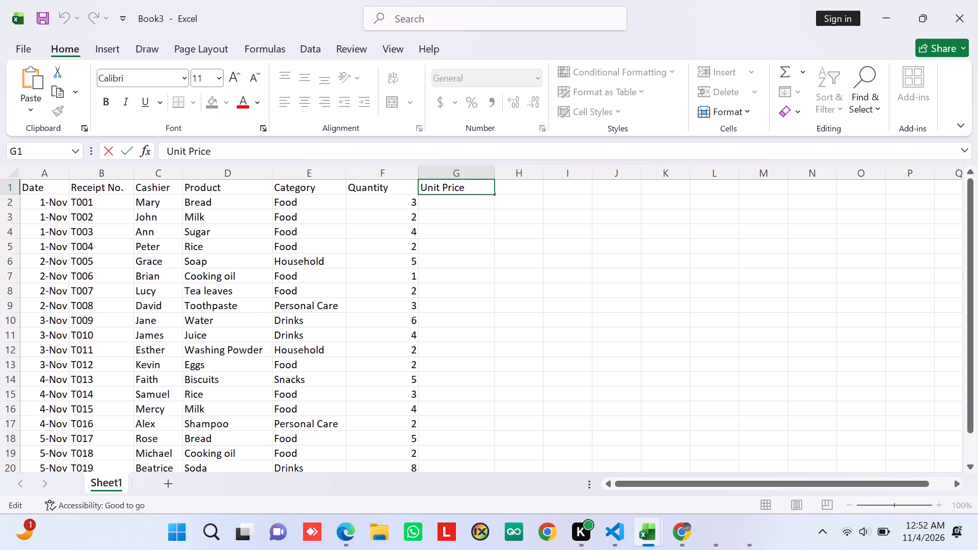
key(space)
key(shift+parenleft)
text(KSH)
key(shift+parenright)
key(Return)
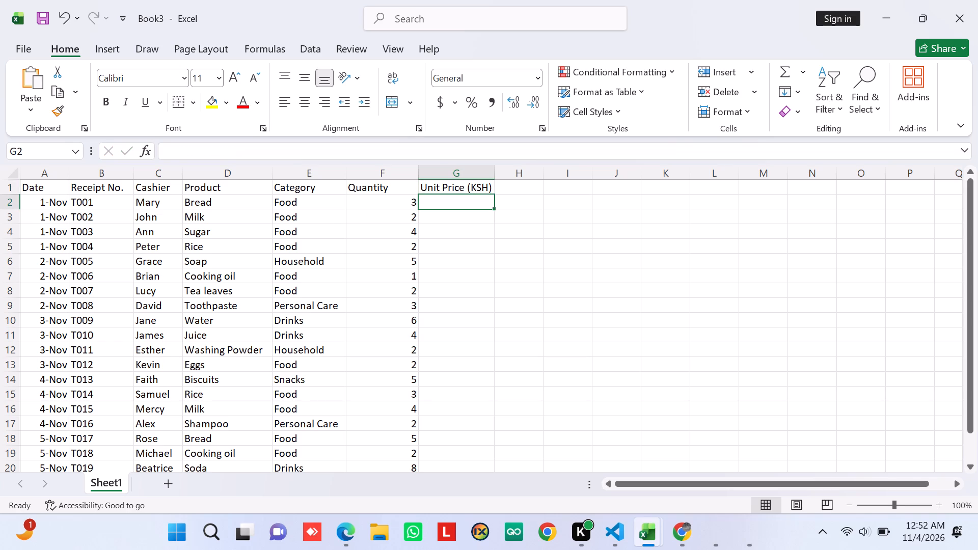
Enter the unit prices 60, 70, 150 and 200 in cells G2 to G5 for the 1-Nov receipts T001 to T004.
text(60)
key(Down)
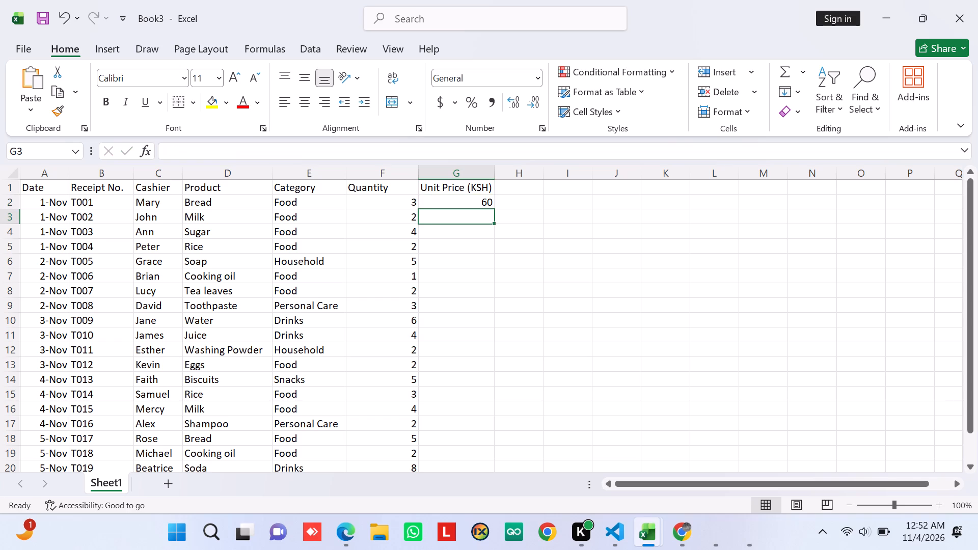
text(70)
key(Down)
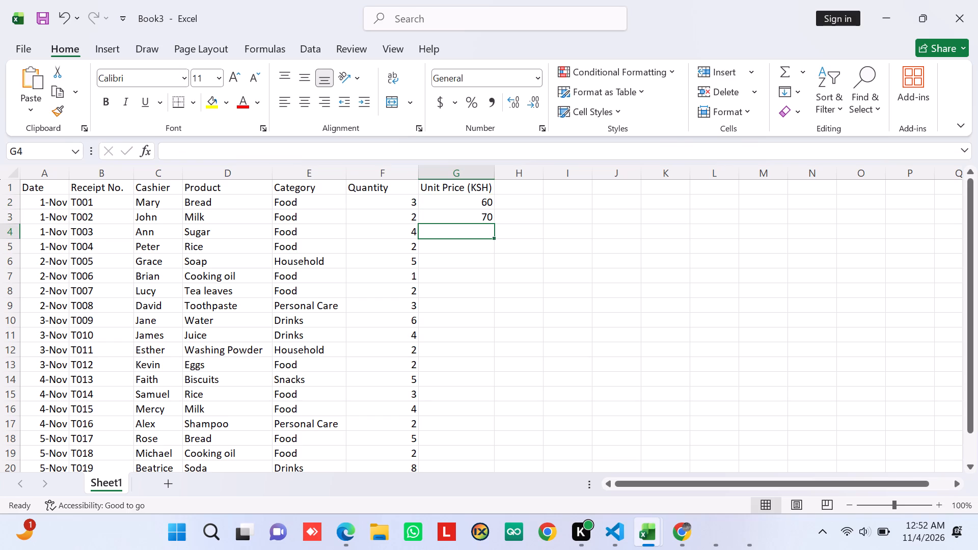
text(150)
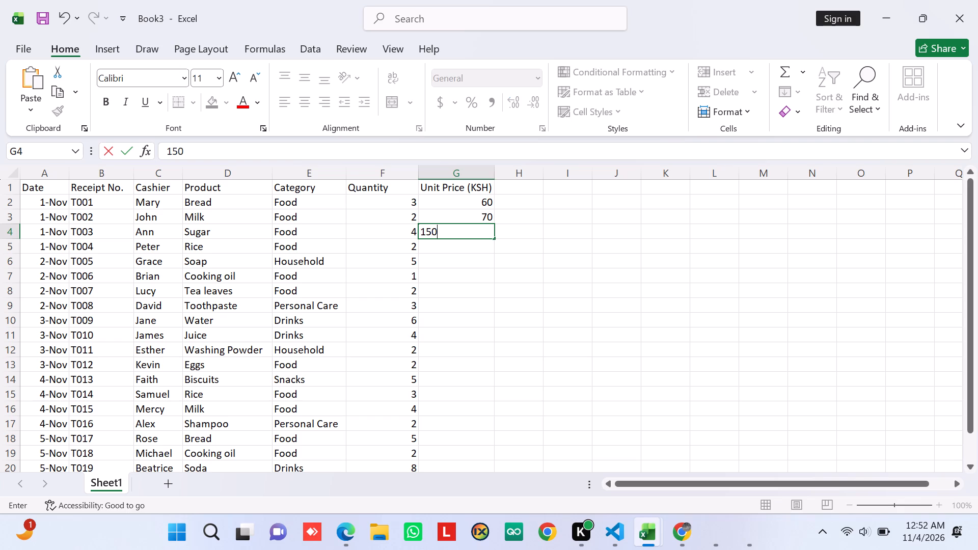
key(Down)
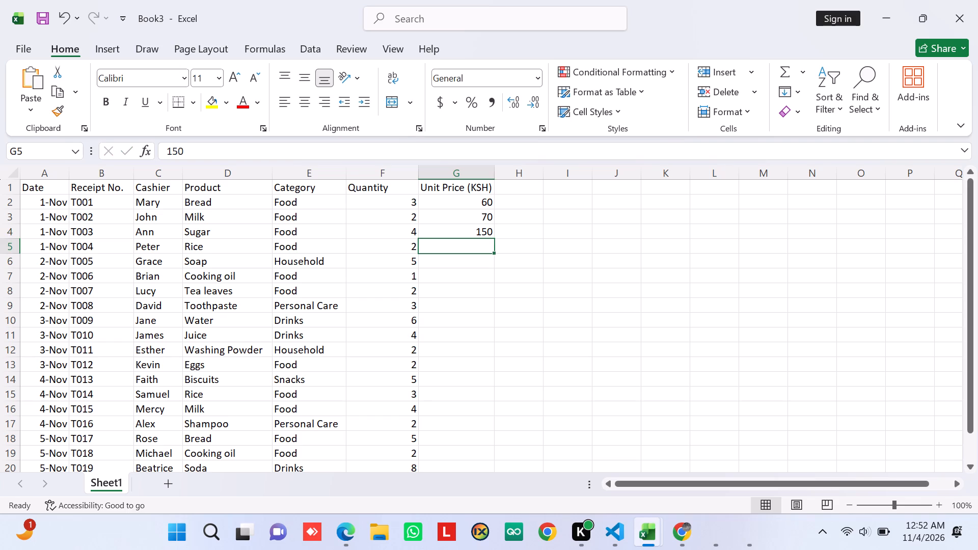
text(200)
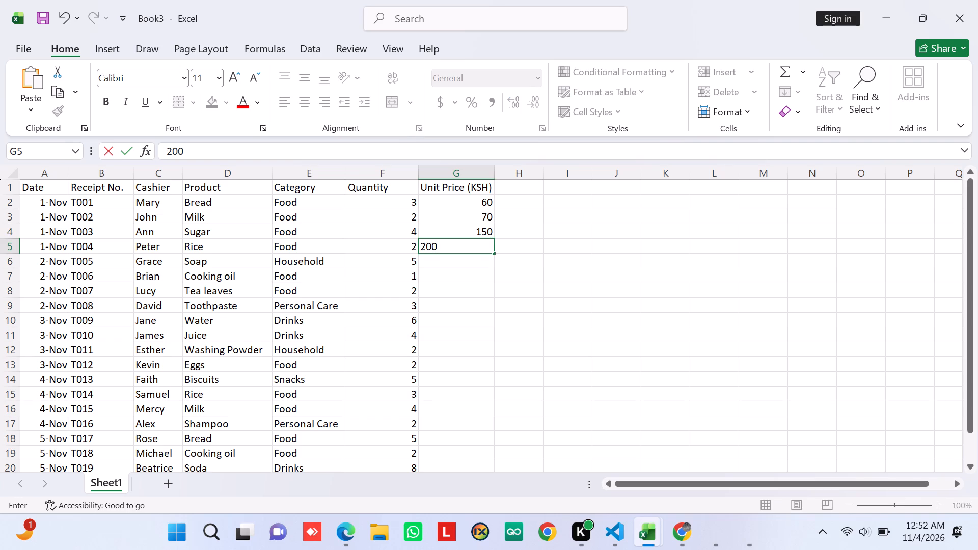
key(Down)
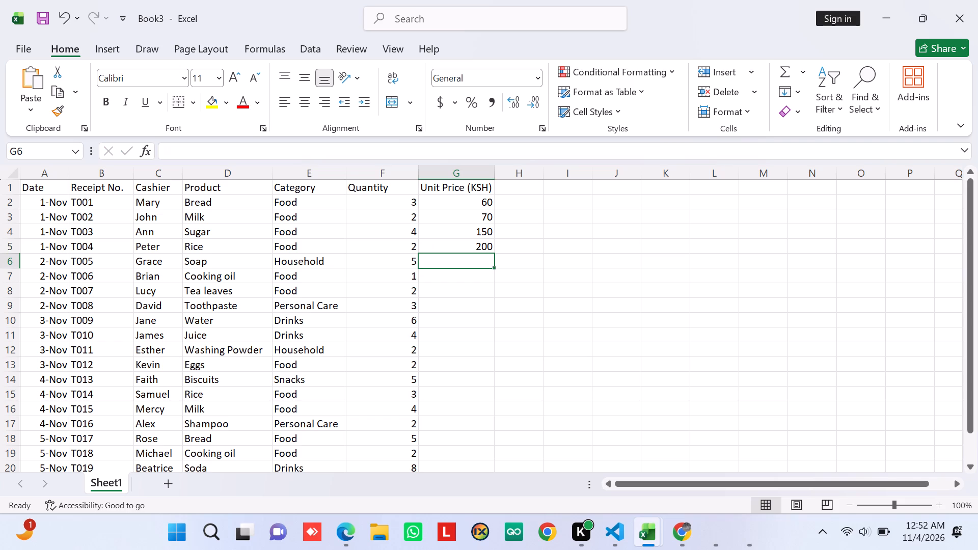
Enter the unit prices 50, 300, 120 and 90 in cells G6 to G9 for the 2-Nov receipts T005 to T008.
text(50)
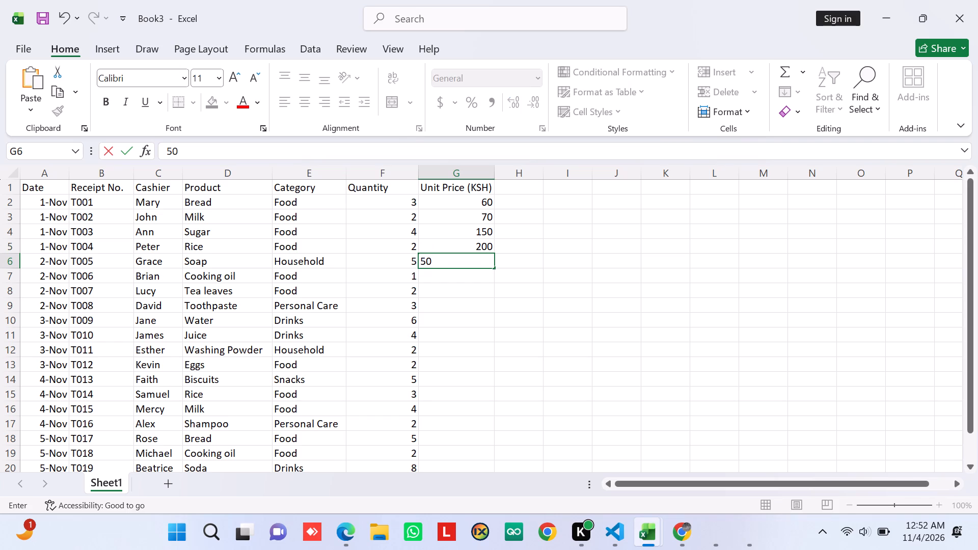
key(Down)
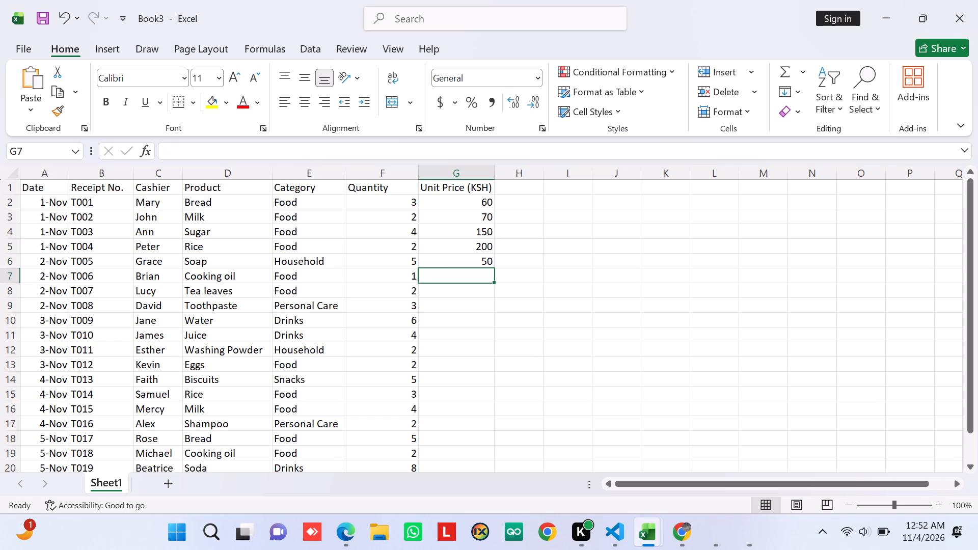
text(300)
key(Down)
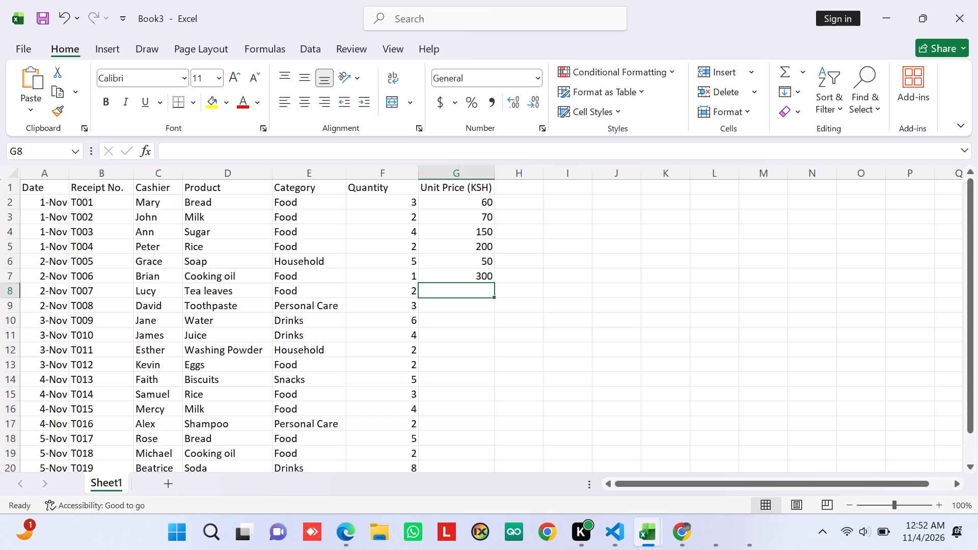
text(120)
key(Down)
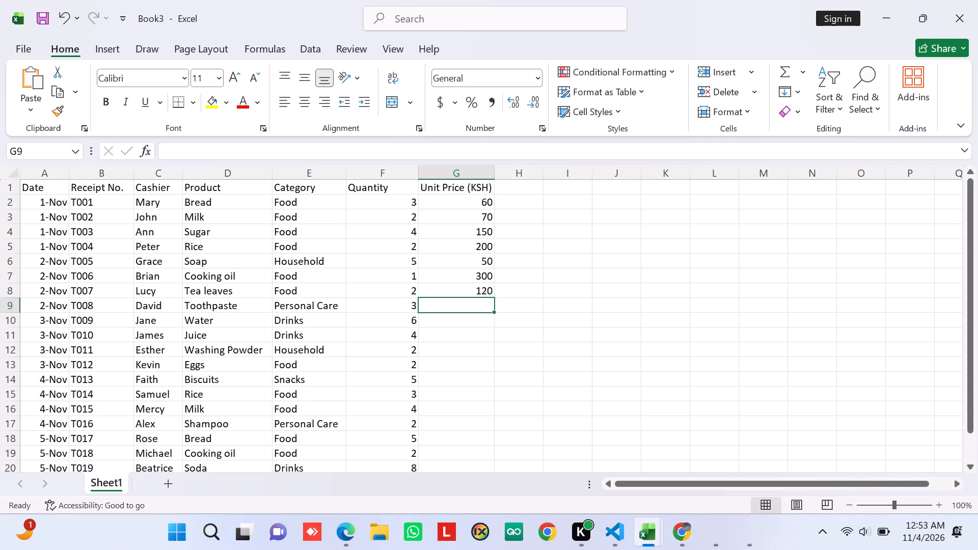
text(90)
key(Down)
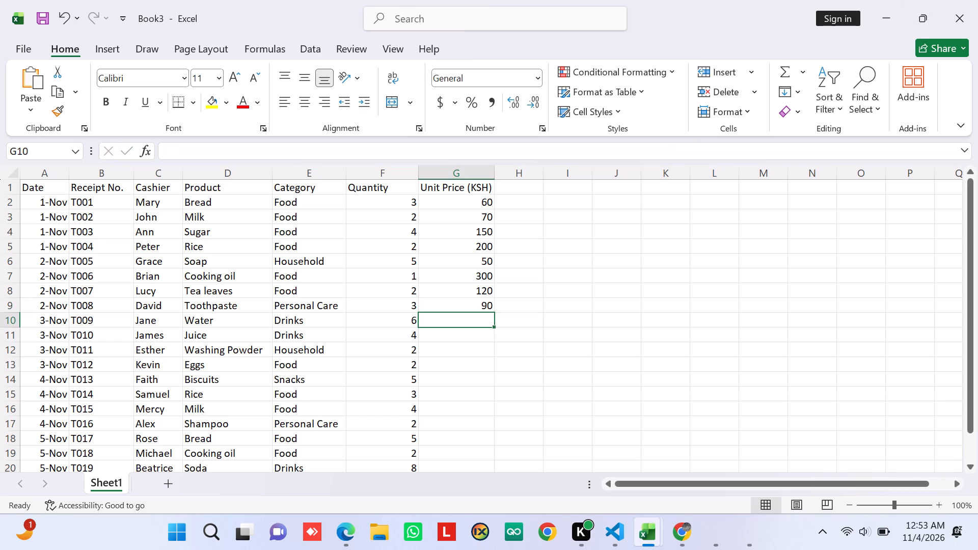
Enter the unit prices 40, 100, 180 and 450 in cells G10 to G13 for the 3-Nov receipts T009 to T012.
text(40)
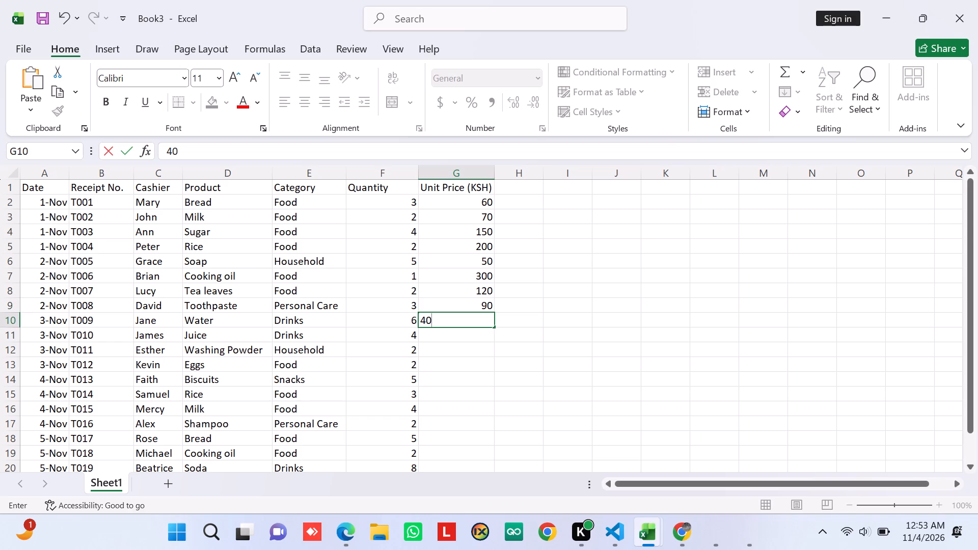
key(Down)
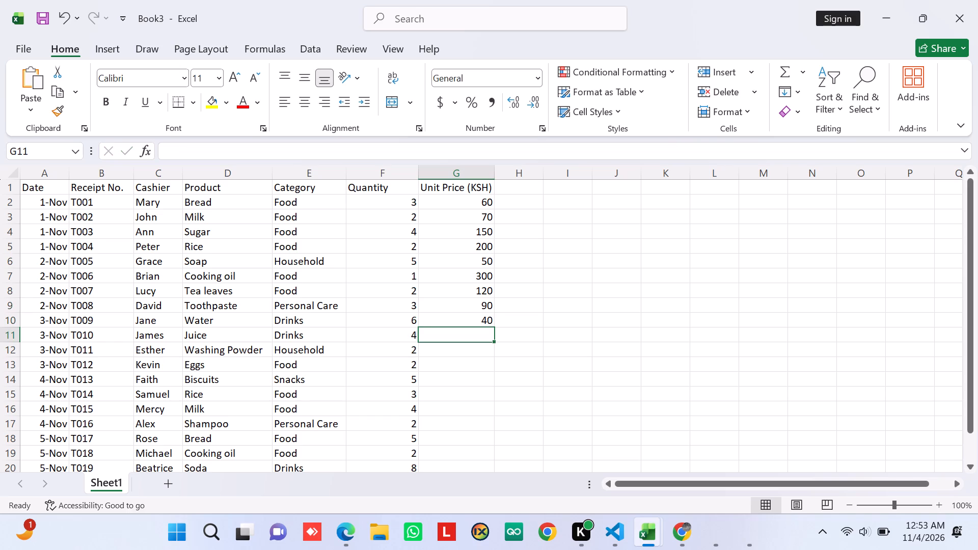
text(100)
key(Down)
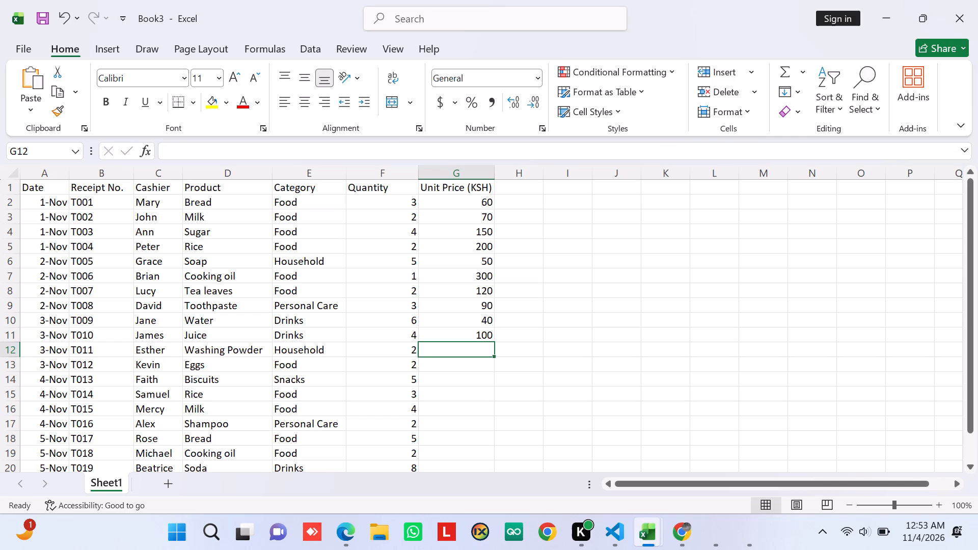
key(1)
text(80)
key(Down)
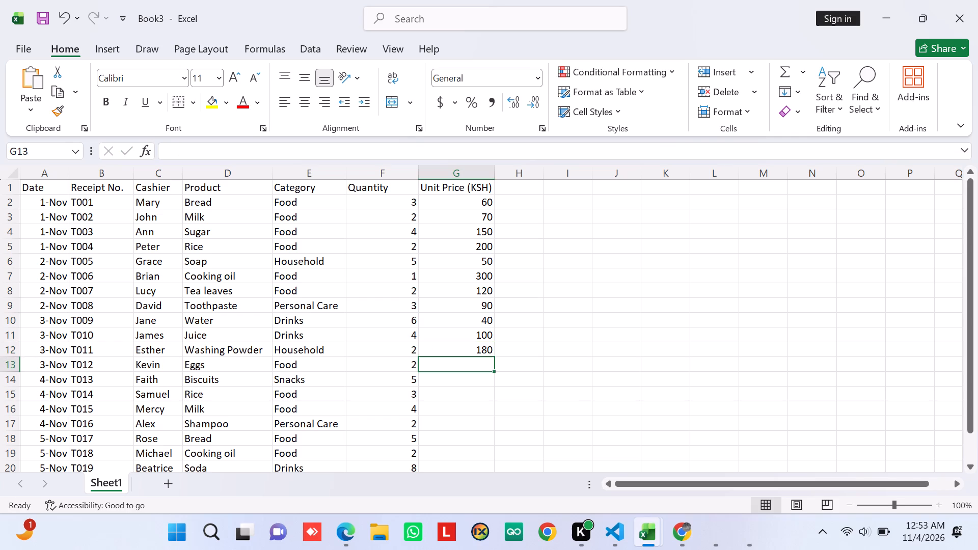
text(450)
key(Down)
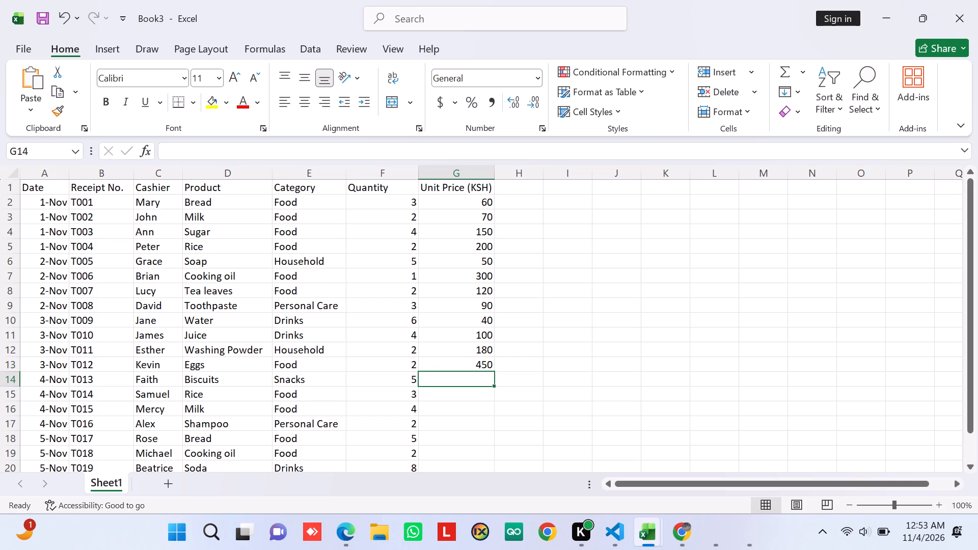
Enter the unit prices 30 and 200 in cells G14 and G15 for the 4-Nov receipts T013 and T014.
text(30)
key(Down)
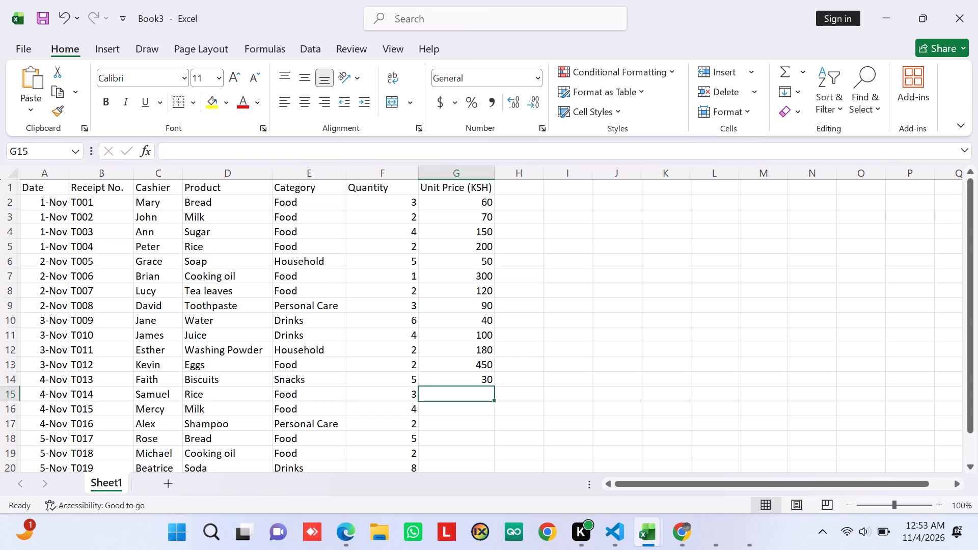
text(200)
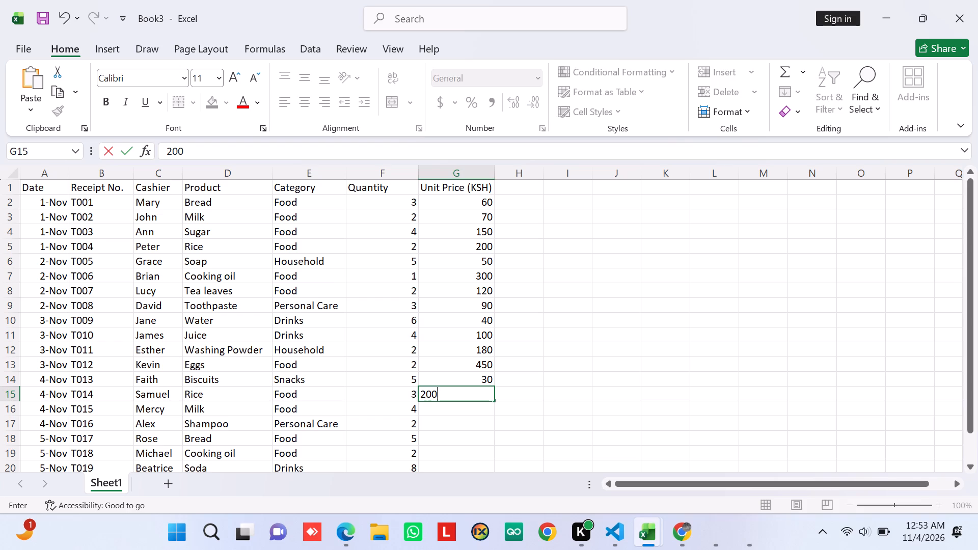
key(Down)
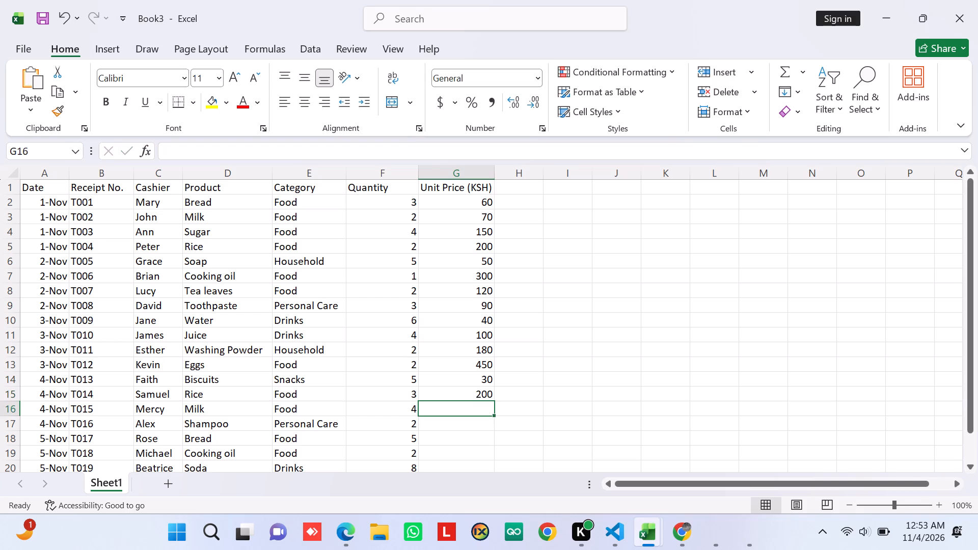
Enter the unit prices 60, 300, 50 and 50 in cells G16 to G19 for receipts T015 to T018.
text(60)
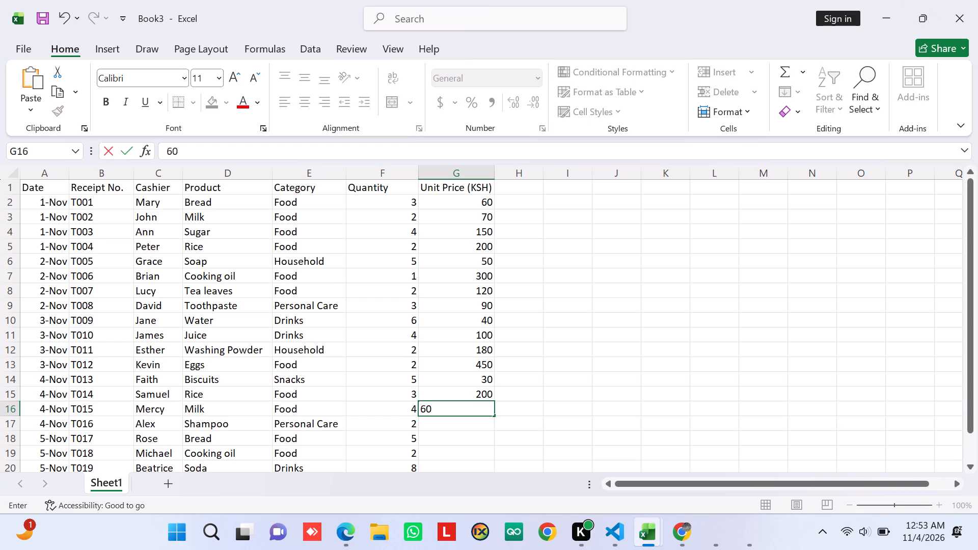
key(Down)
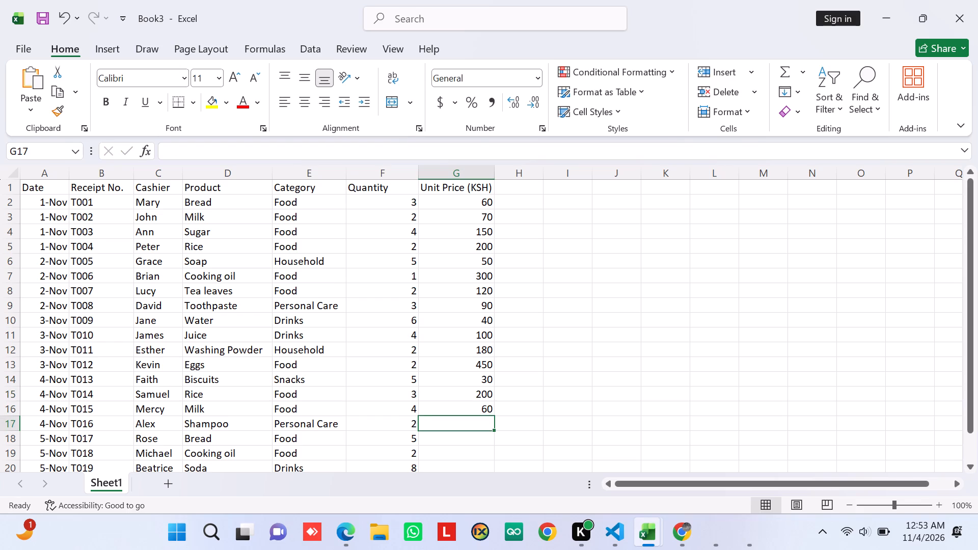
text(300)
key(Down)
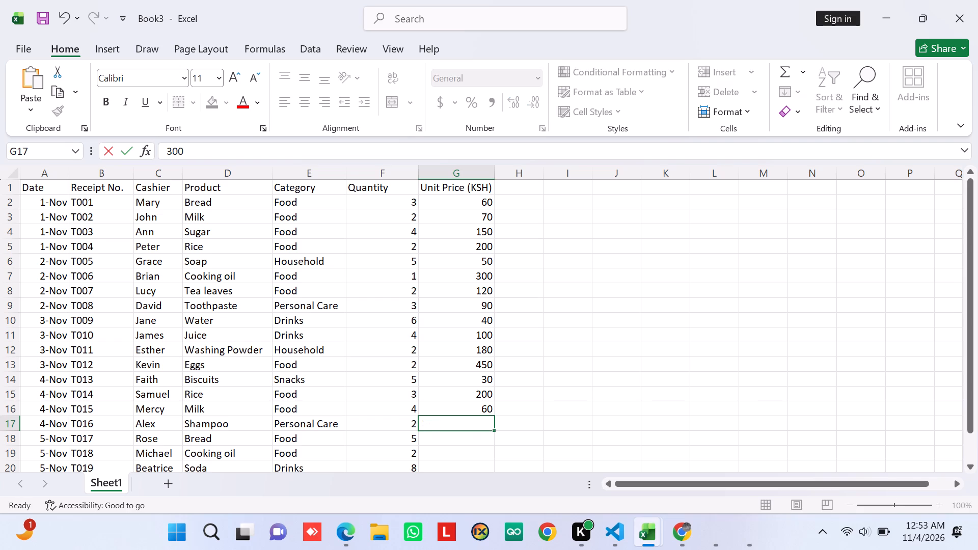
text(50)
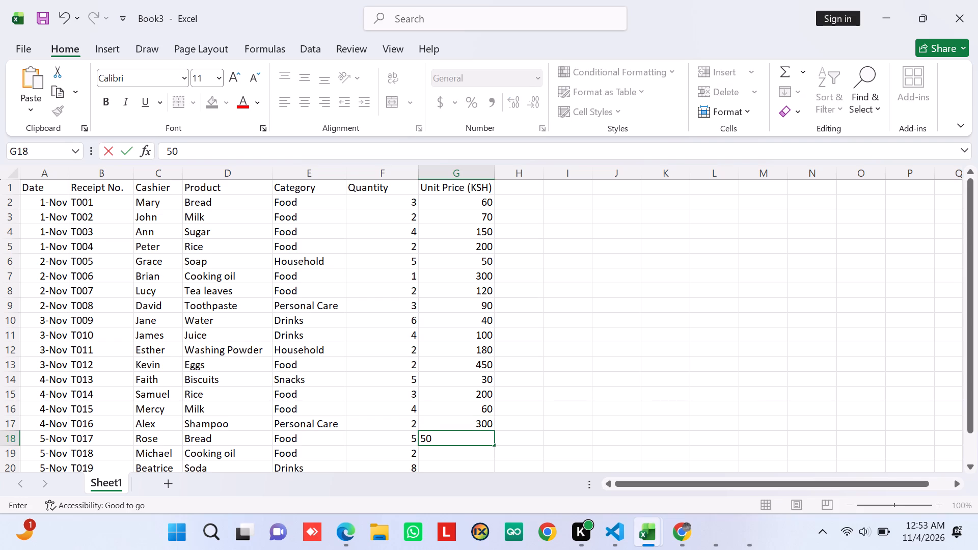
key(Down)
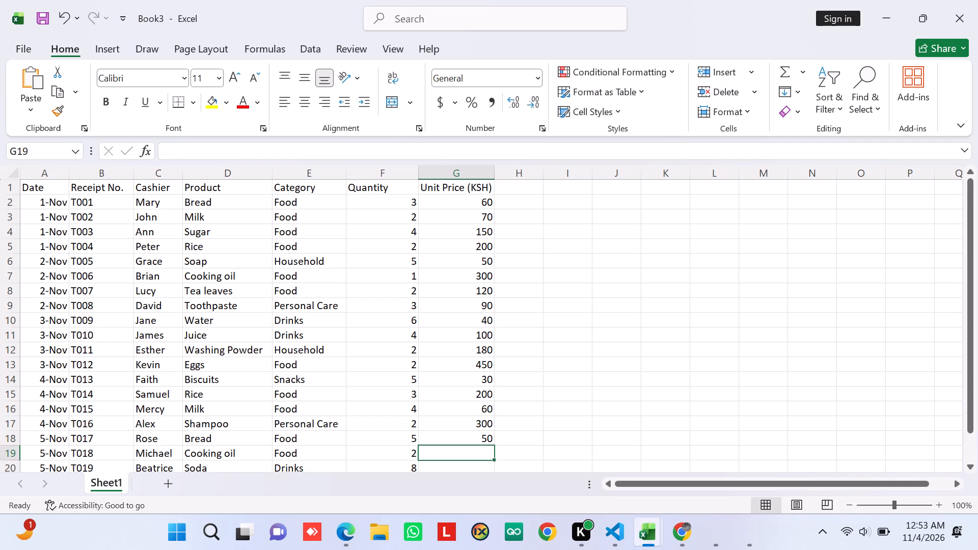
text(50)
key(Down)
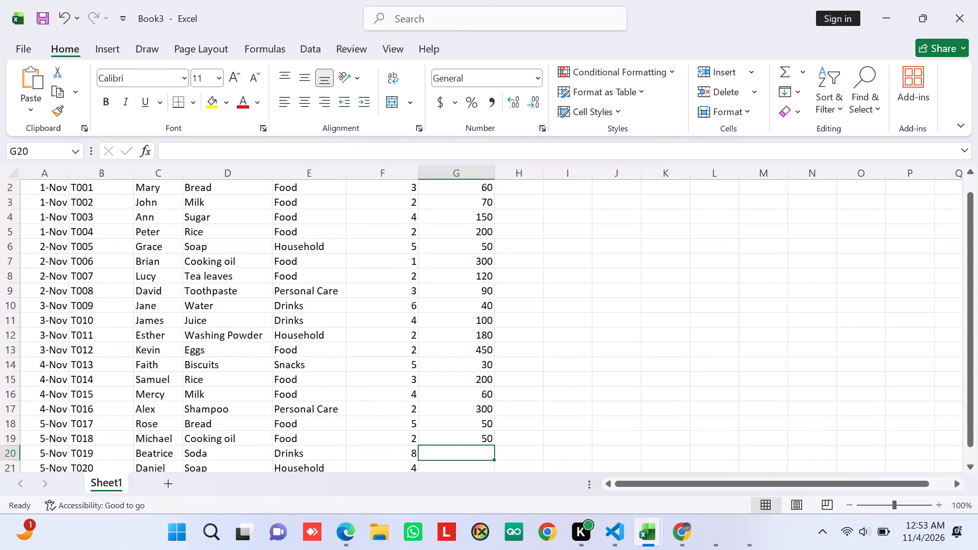
Enter the unit price 50 in cells G21 and G20 for the 5-Nov receipts T020 and T019.
key(Down)
key(Down)
key(Up)
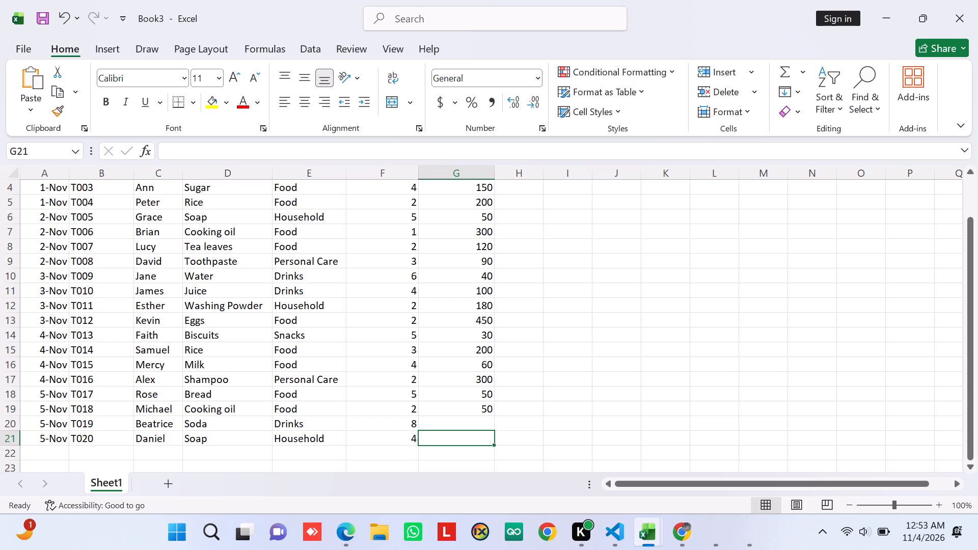
text(50)
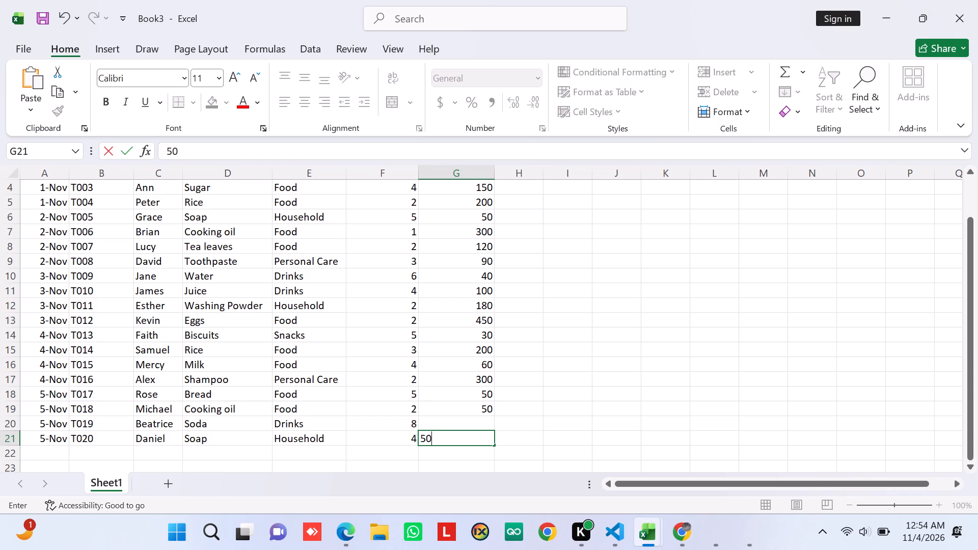
key(Up)
text(50)
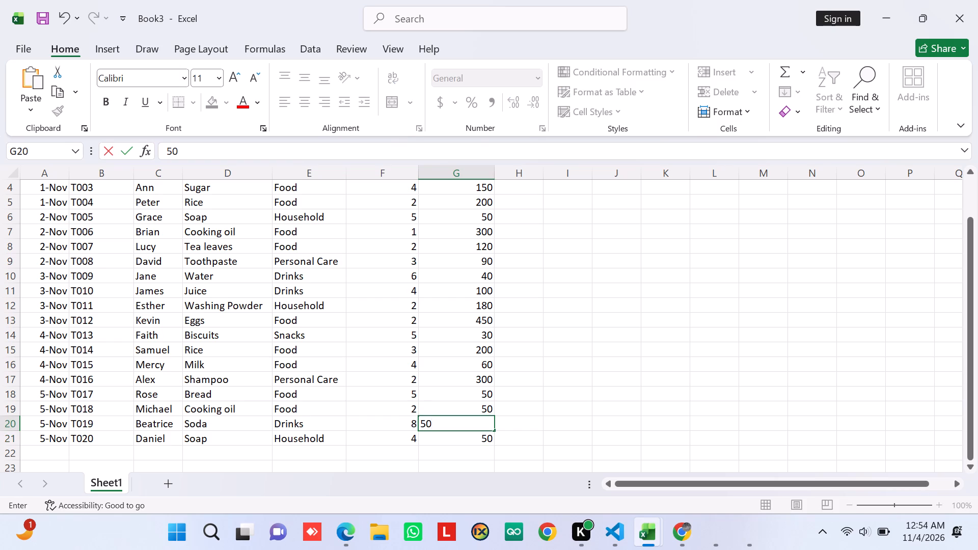
key(Up)
Going upward from G19 to G15, replace the unit prices of receipts T018 to T014 with 300, 60, 250, 70 and 200.
text(300)
key(Up)
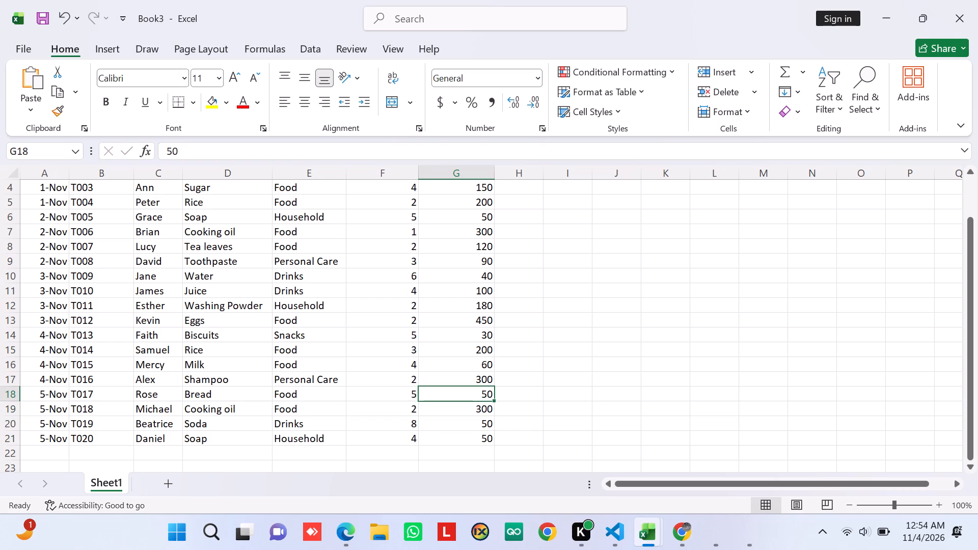
text(60)
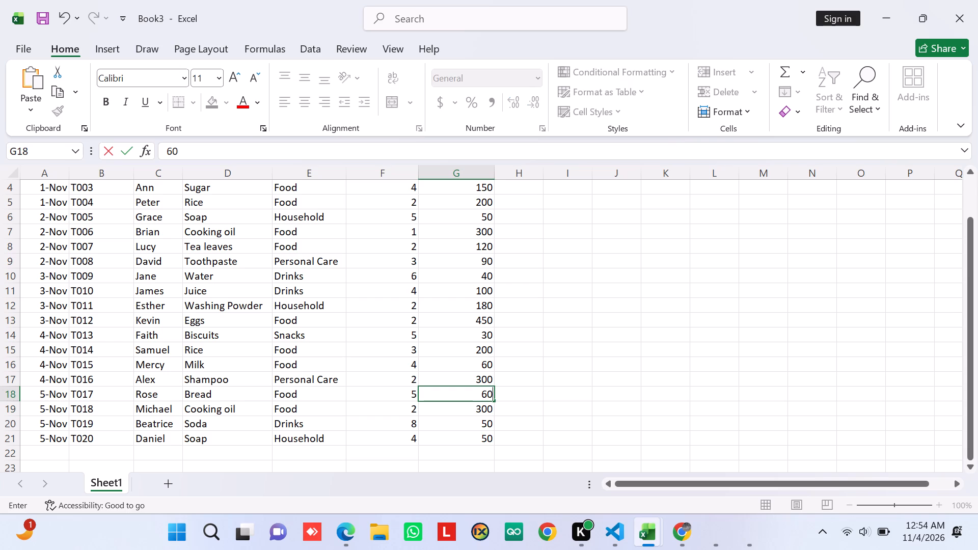
key(Up)
text(250)
key(Up)
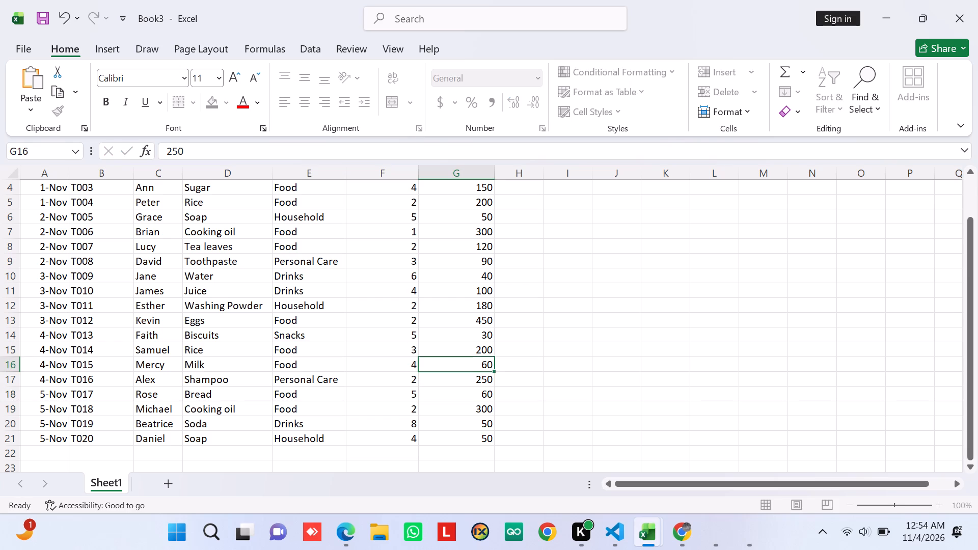
text(70)
key(Up)
key(3)
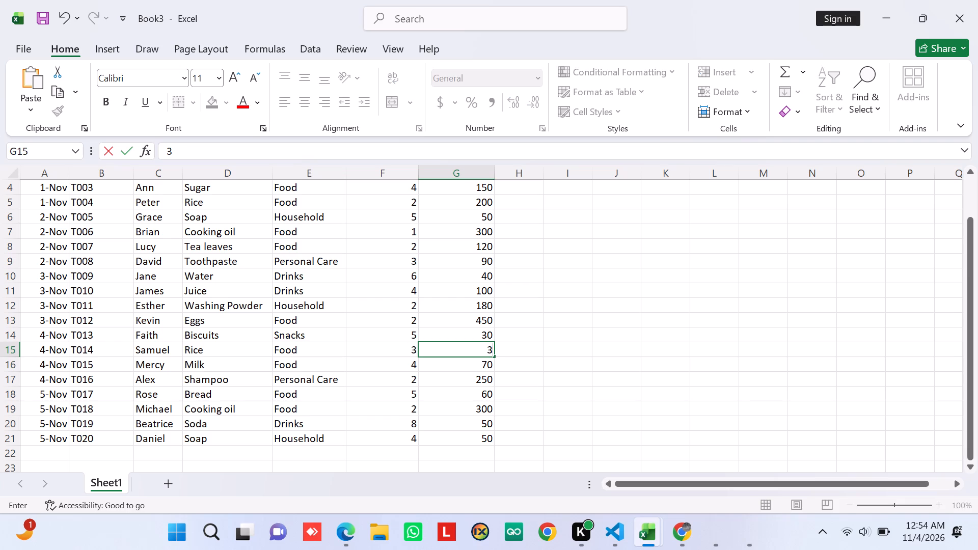
key(BackSpace)
key(2)
text(00)
scroll(459, 337, up, 2)
scroll(459, 337, down, 1)
click(459, 337)
scroll(459, 337, down, 1)
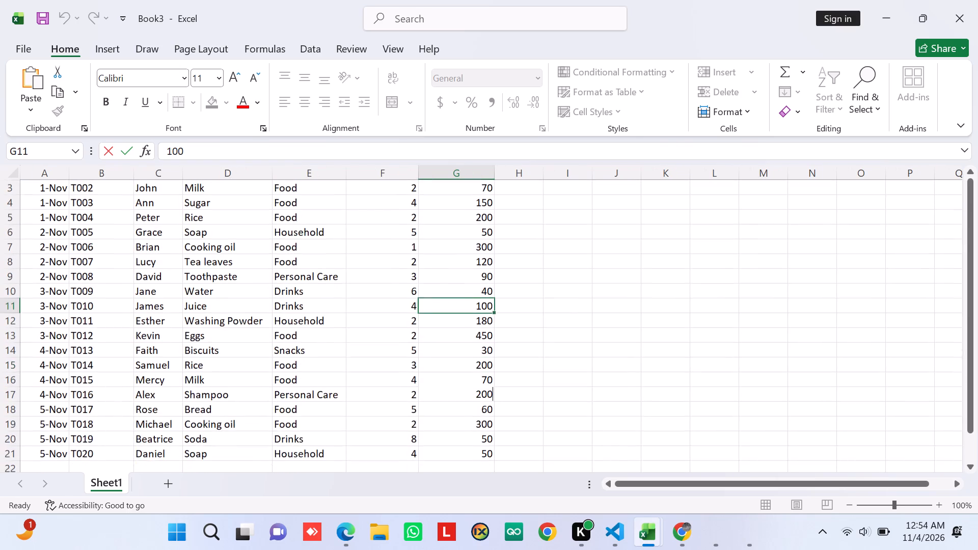
Add the column header "Payment" in cell H1, beside the Unit Price (KSH) header.
scroll(459, 337, up, 1)
click(515, 186)
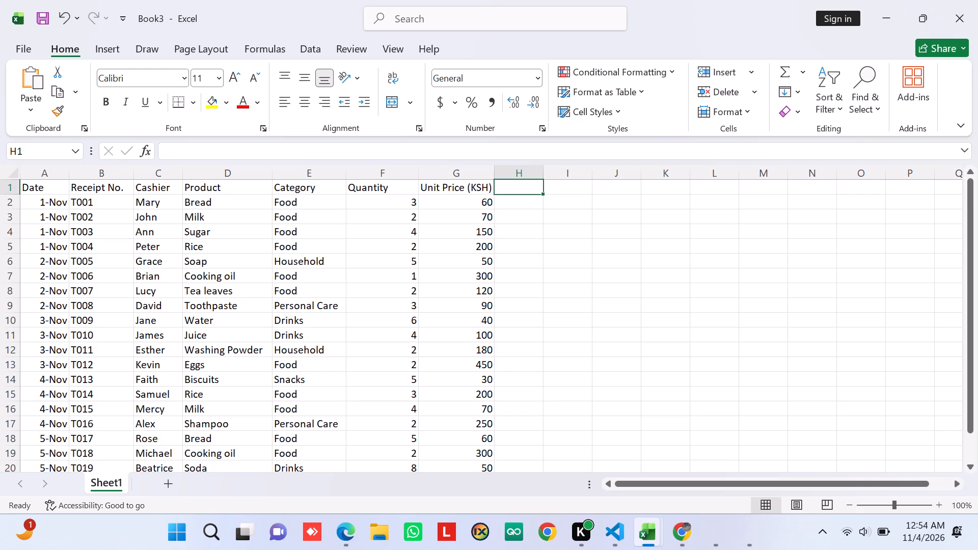
key(p)
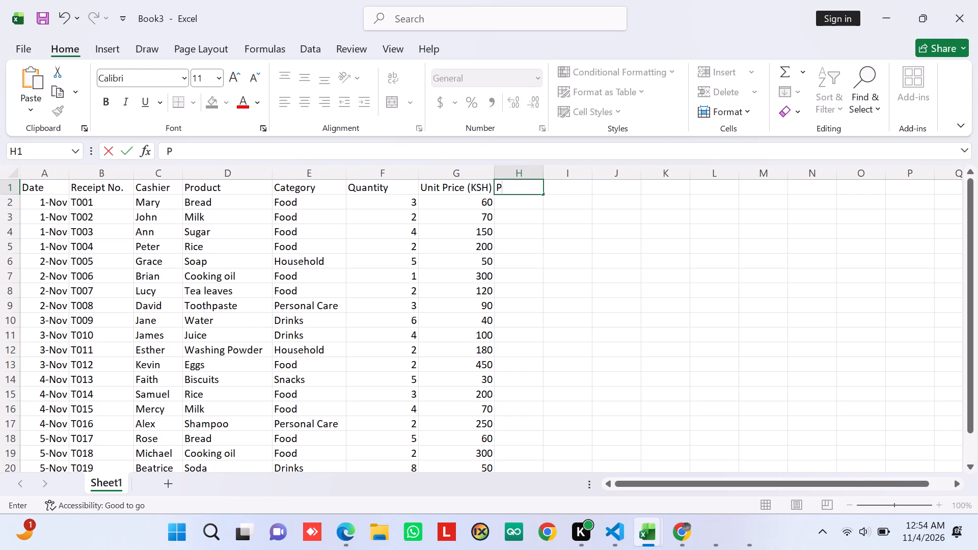
text(ayment)
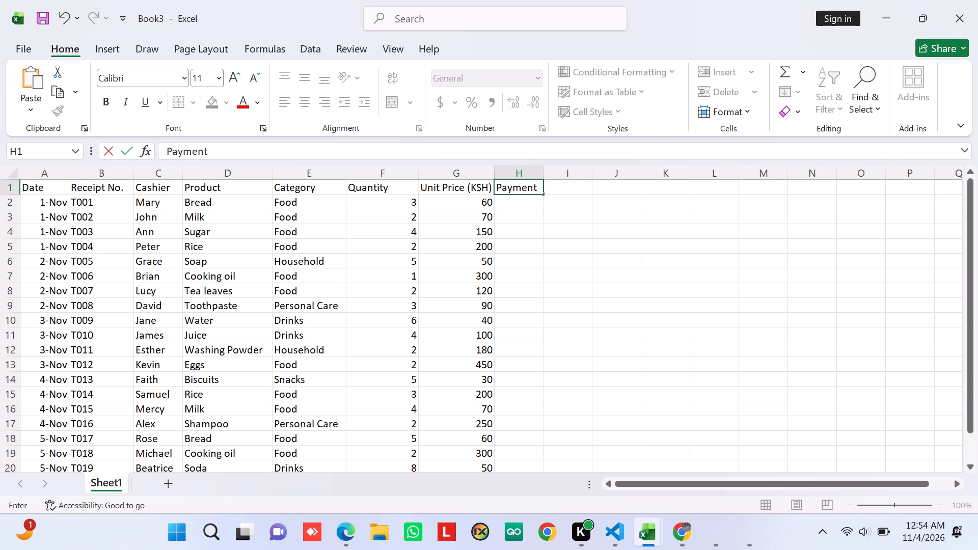
click(545, 175)
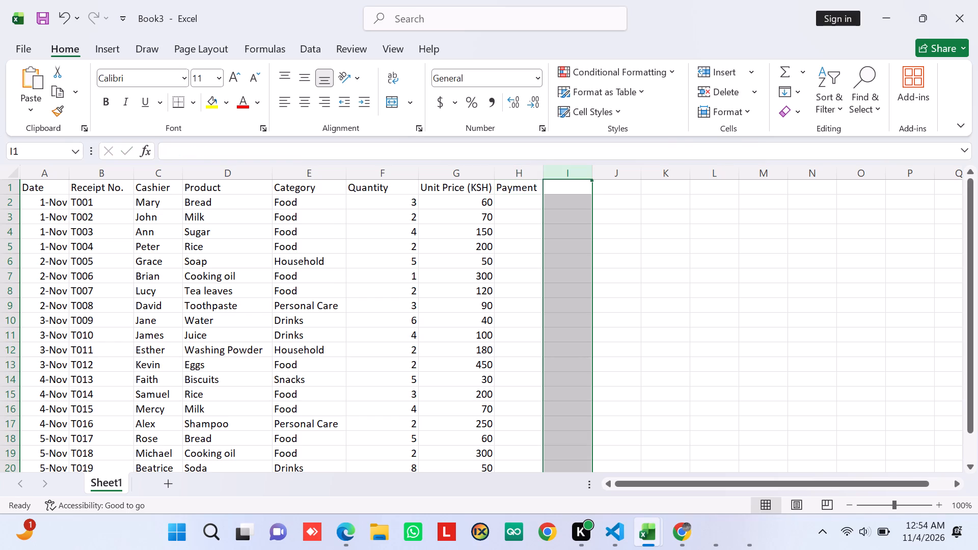
Widen column H, which holds the Payment header, leaving cell H2 selected for the first receipt's payment.
drag(545, 175, 555, 177)
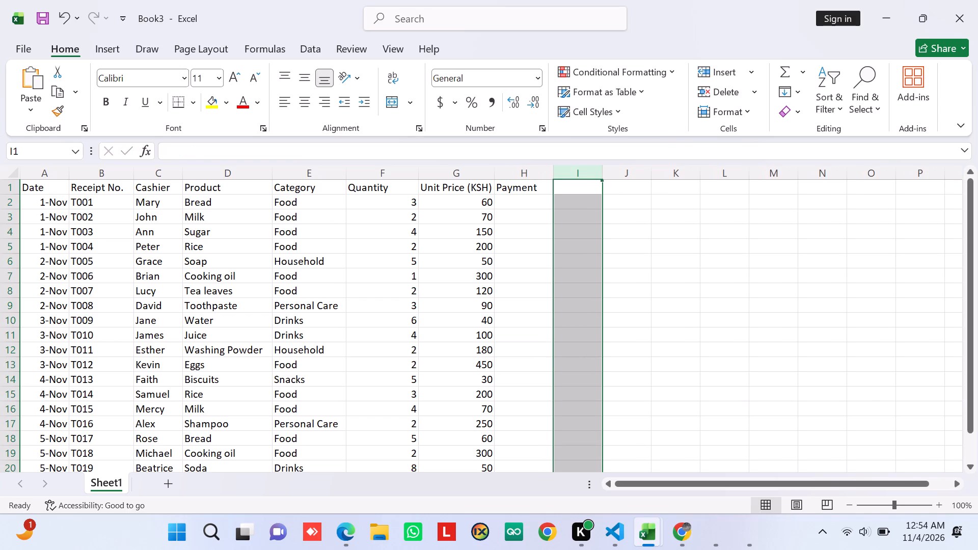
click(557, 177)
click(533, 202)
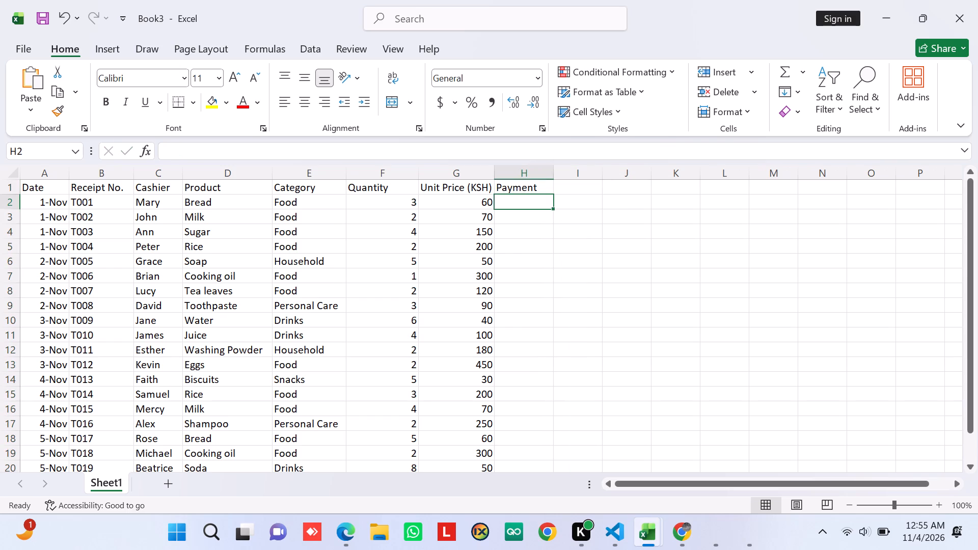
drag(555, 174, 570, 174)
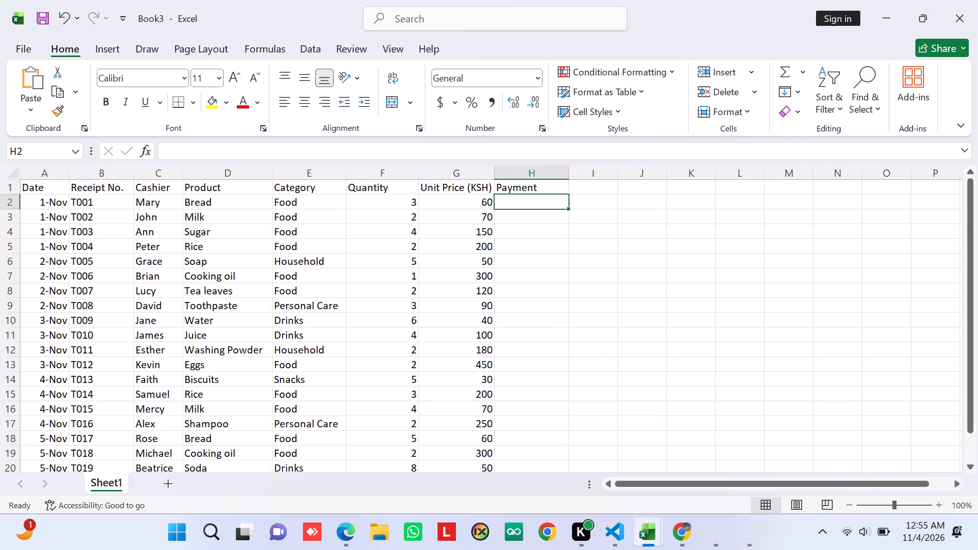
Enter the payment methods Cash and M-pesa in cells H2 and H3 for receipts T001 and T002.
key(c)
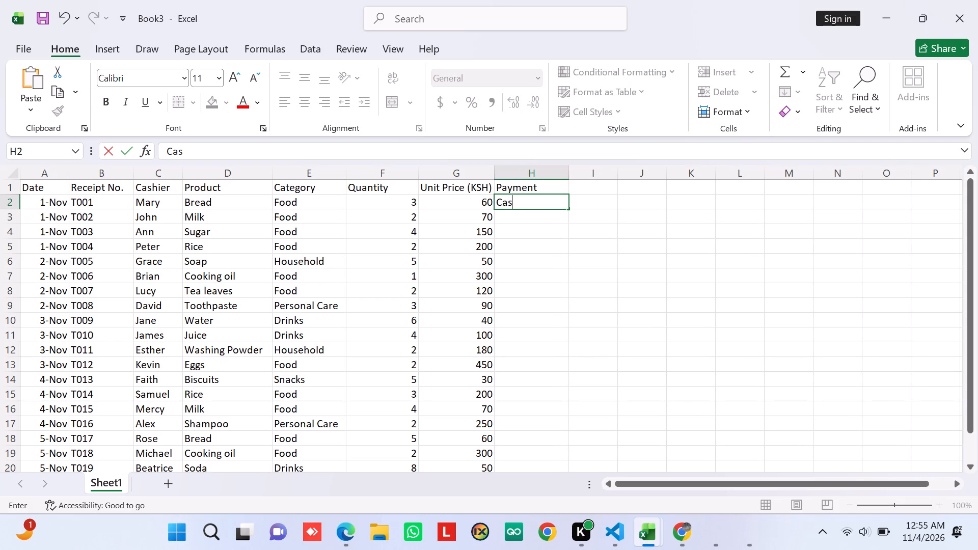
key(Down)
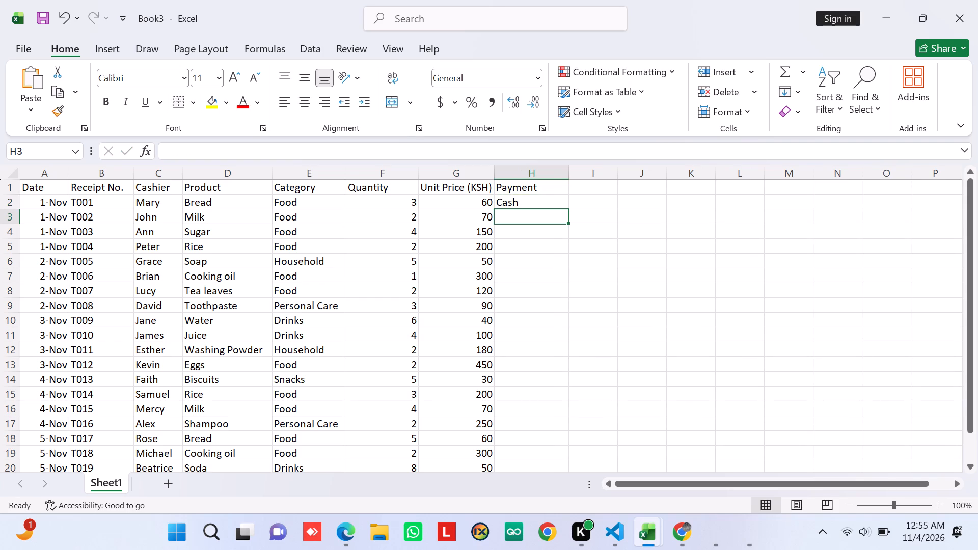
text(P-)
key(BackSpace)
key(BackSpace)
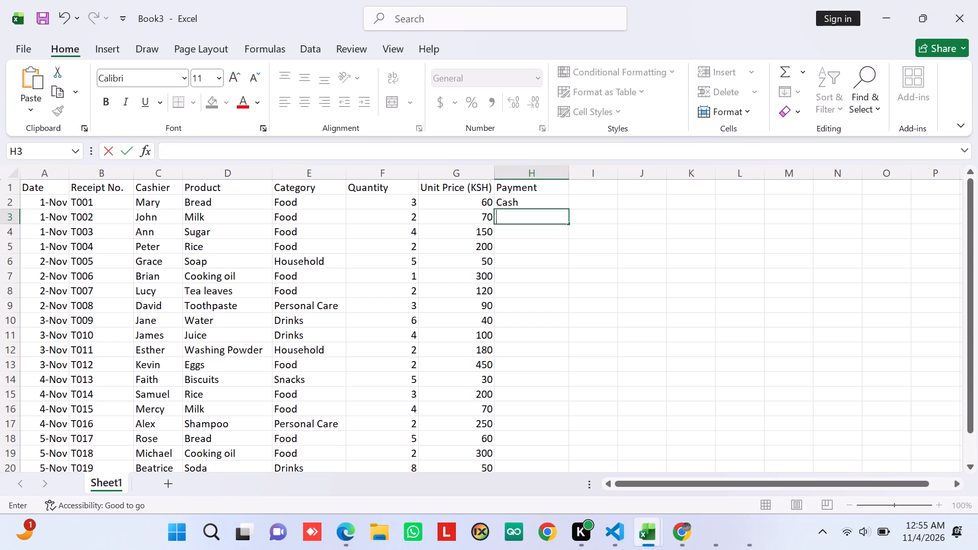
key(m)
key(p)
key(BackSpace)
key(minus)
text(pesa)
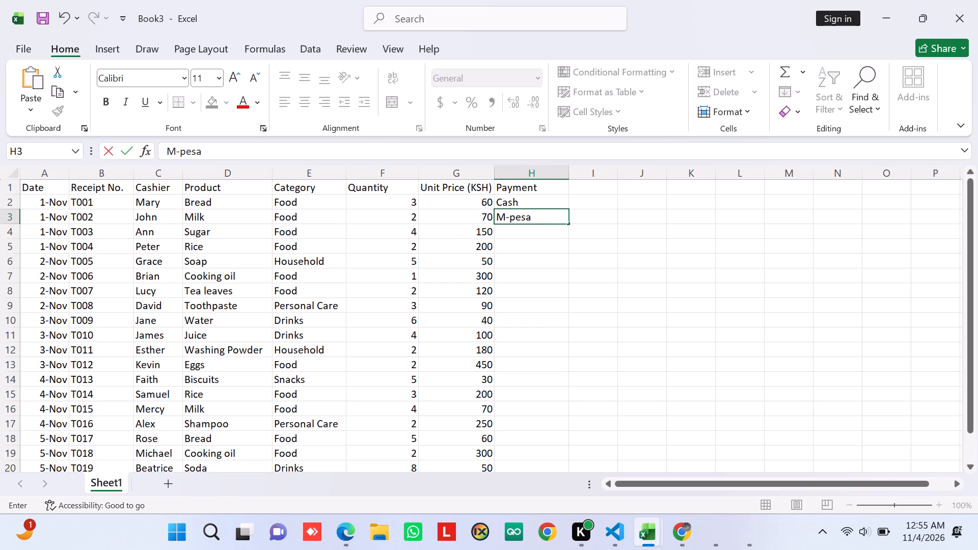
key(Down)
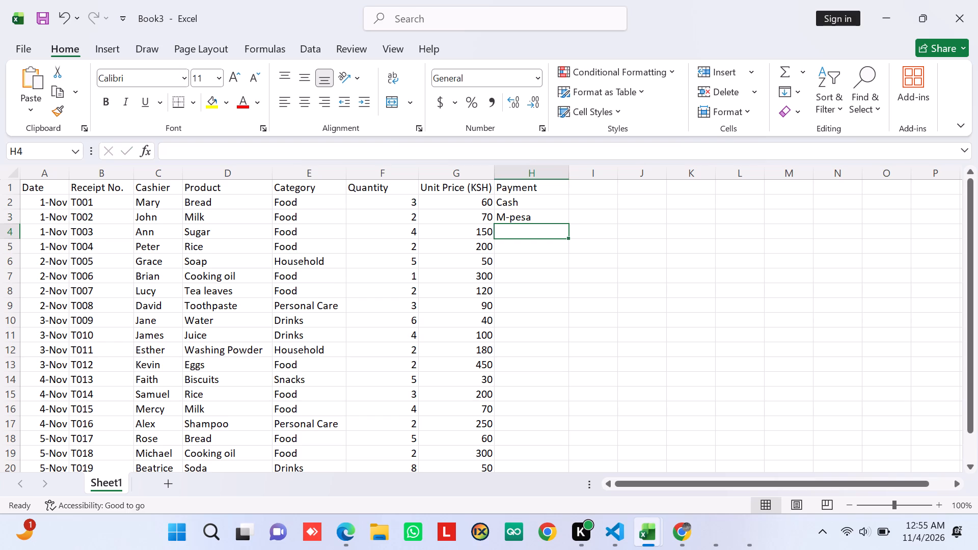
Enter the payment methods Card and Cash in cells H4 and H5 for receipts T003 and T004.
key(c)
key(a)
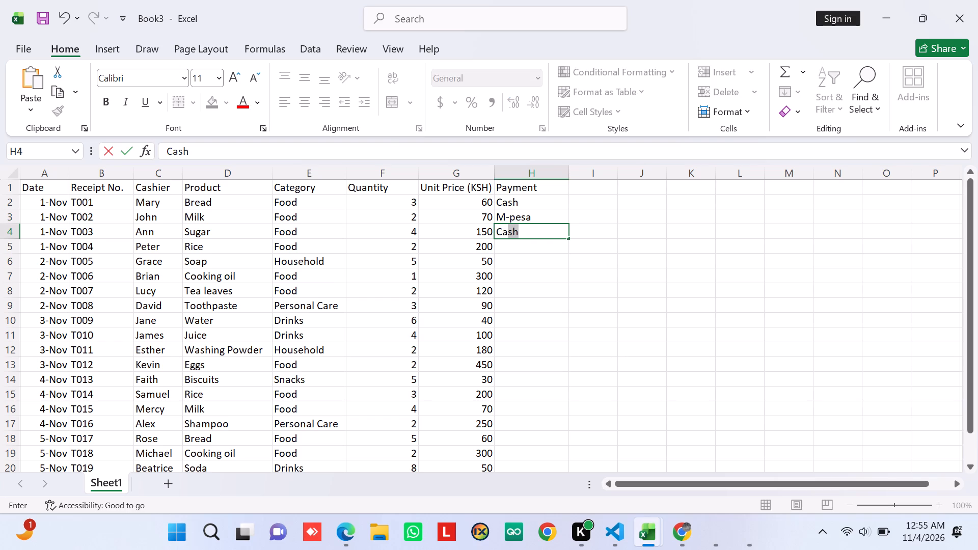
text(rd)
key(Down)
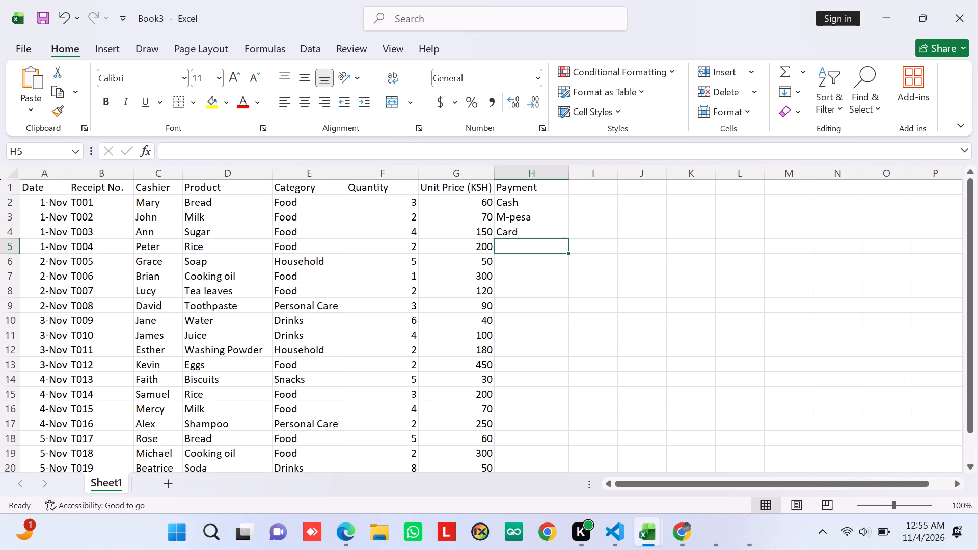
key(c)
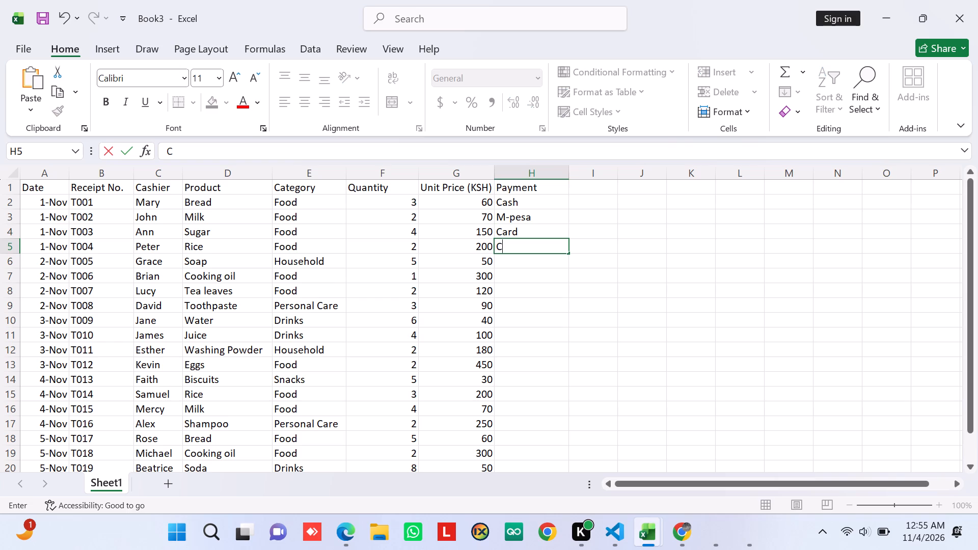
key(a)
key(BackSpace)
key(a)
key(s)
key(Down)
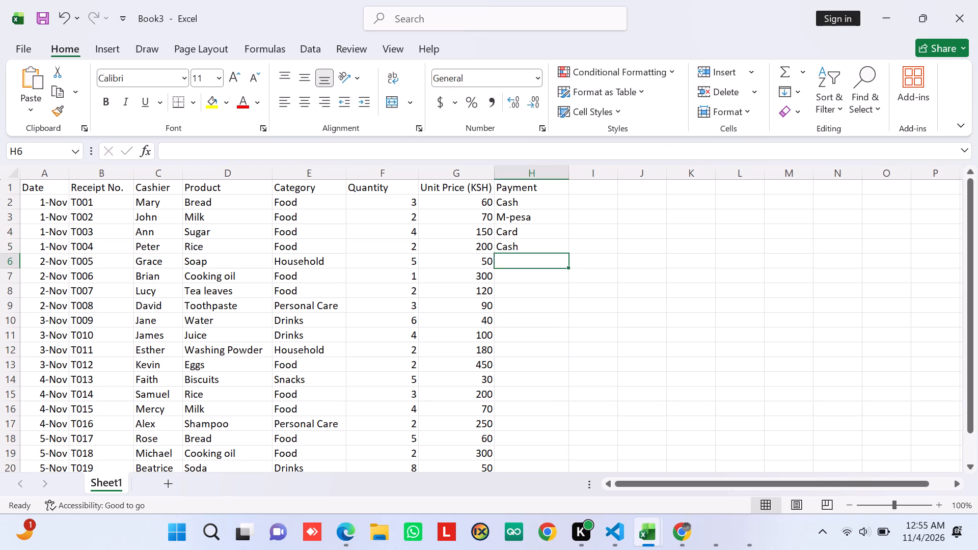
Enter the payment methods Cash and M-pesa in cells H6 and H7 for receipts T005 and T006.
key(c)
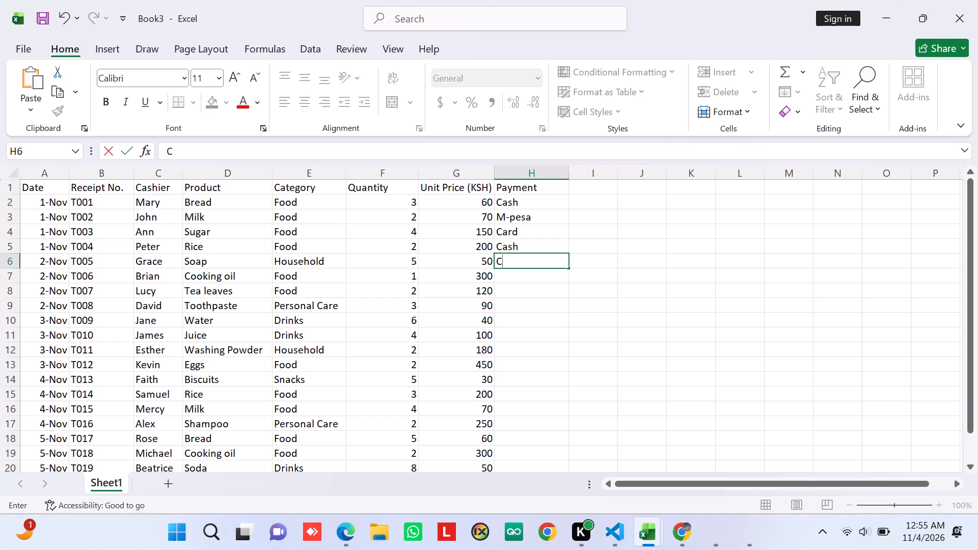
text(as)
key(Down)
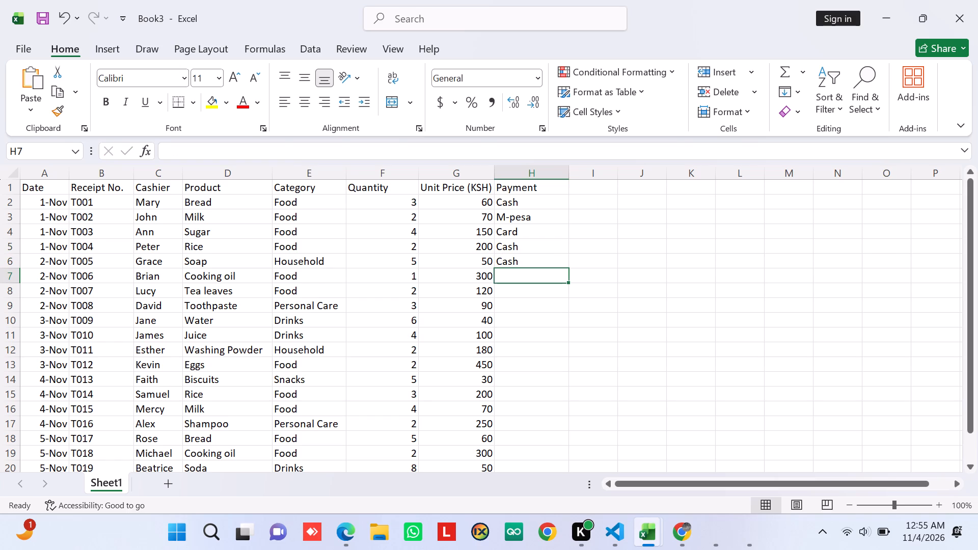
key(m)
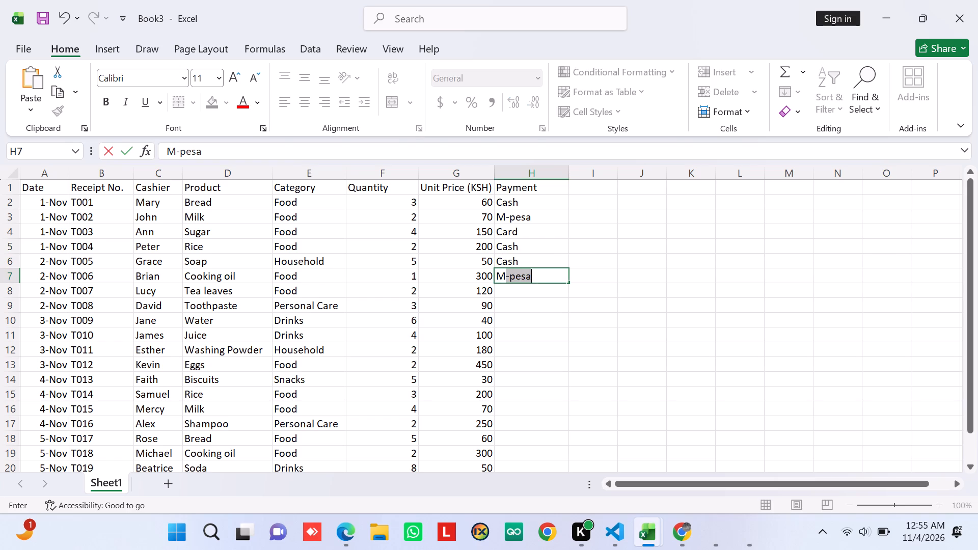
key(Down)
Enter the payment methods Cash and Card in cells H8 and H9 for receipts T007 and T008.
key(c)
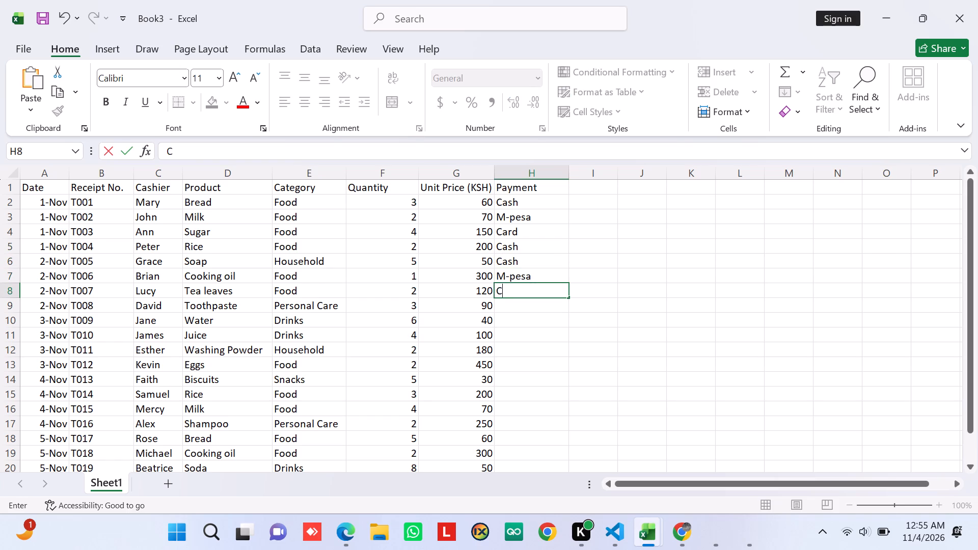
key(s)
key(h)
key(Down)
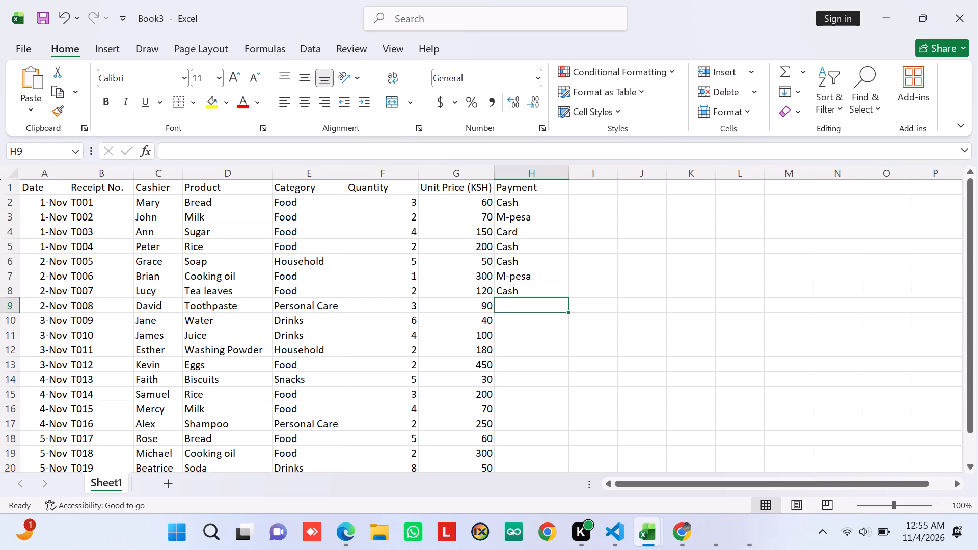
key(c)
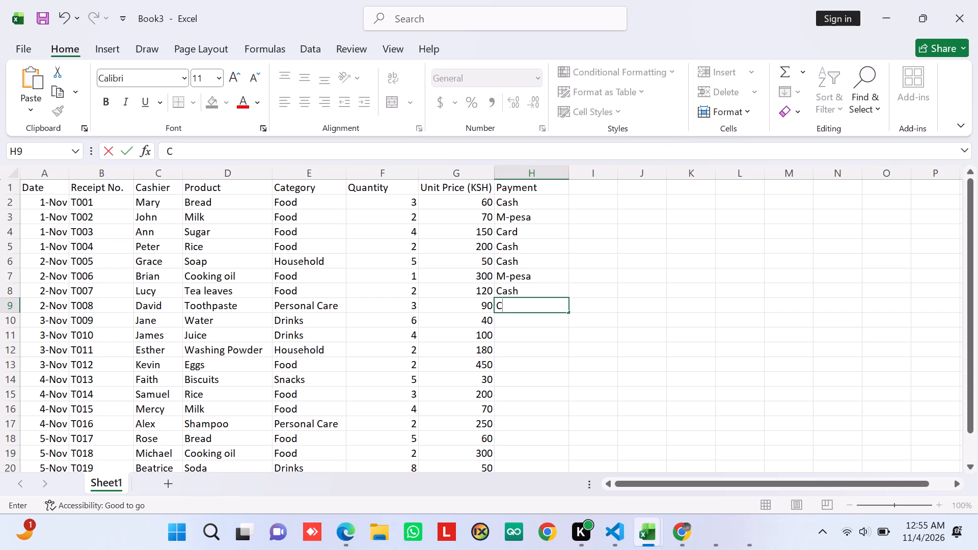
text(rd)
key(Down)
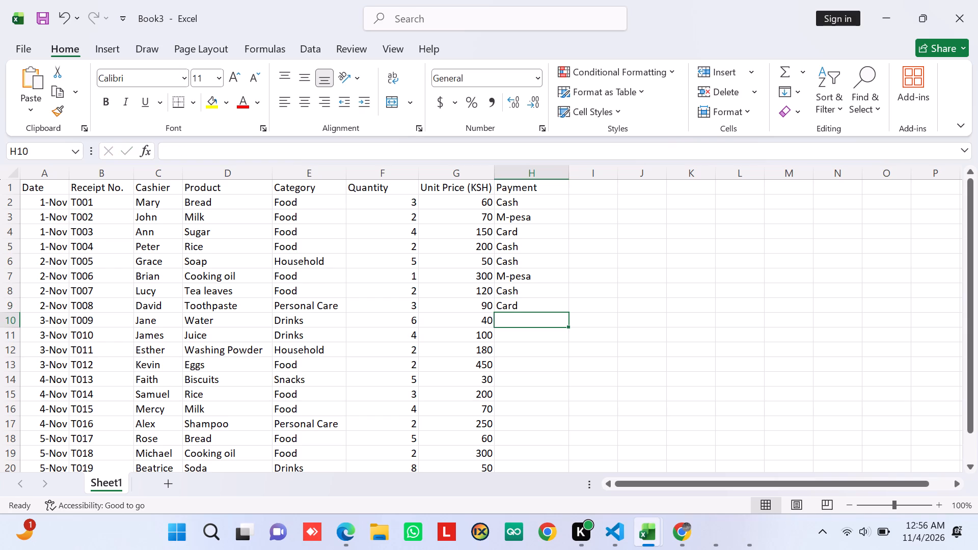
Replace the payment methods of receipts T005 and T006 in cells H6 and H7 with M-pesa and Cash.
scroll(546, 199, up, 1)
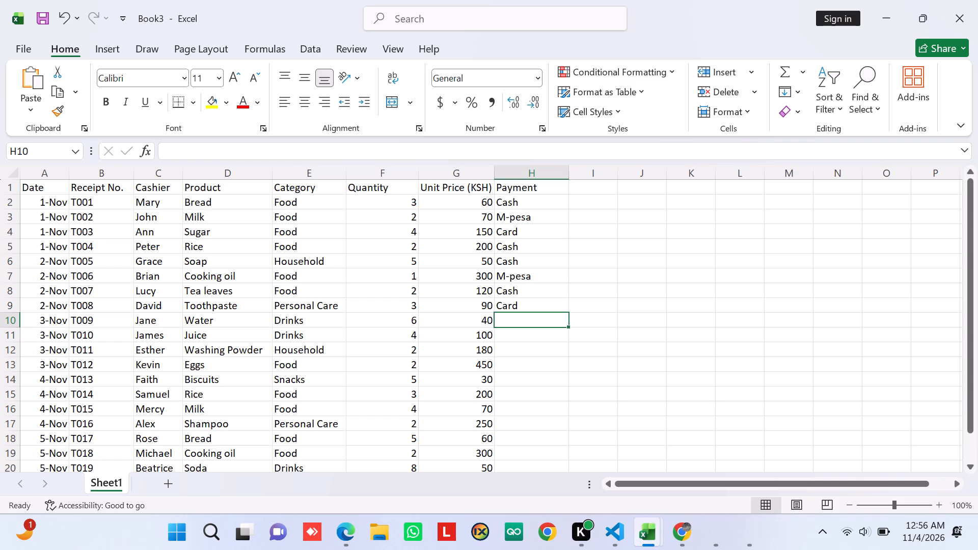
click(526, 258)
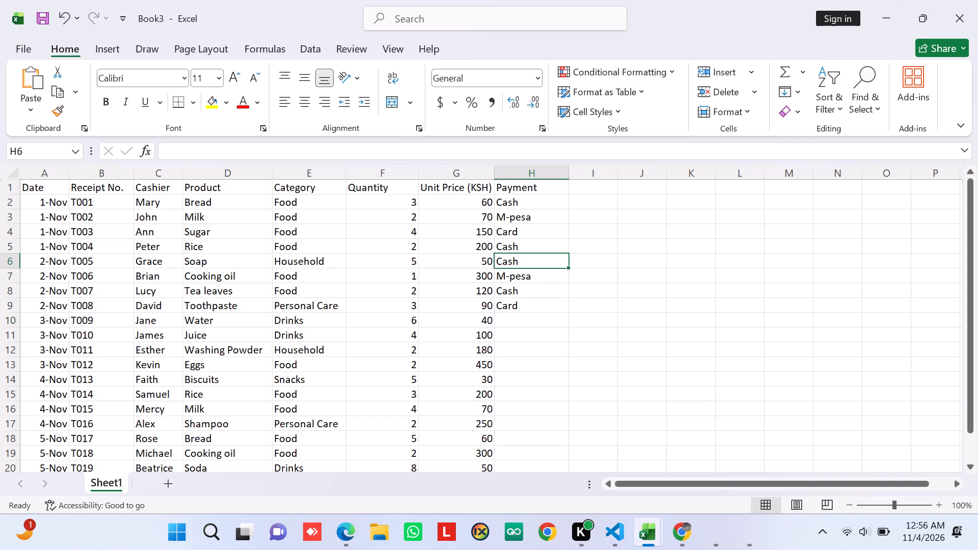
key(m)
key(Down)
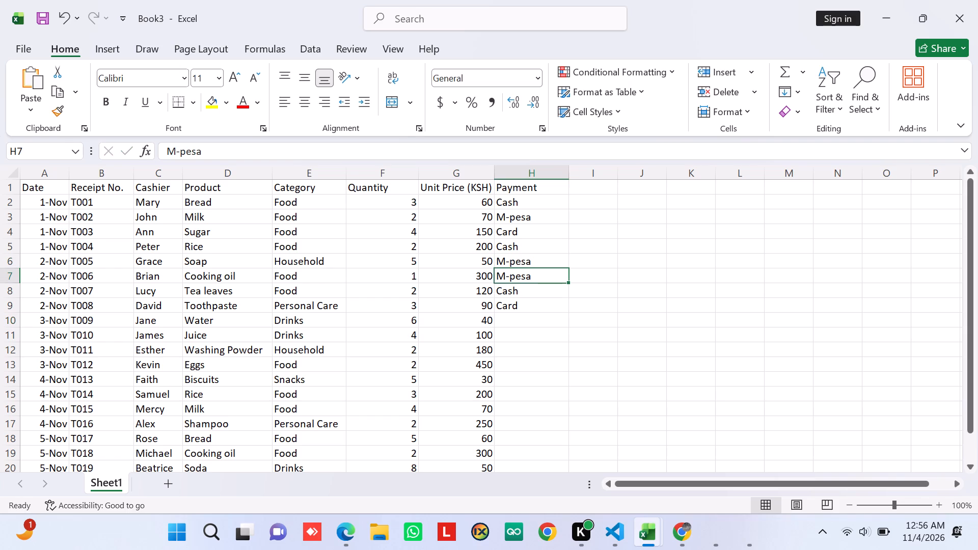
key(c)
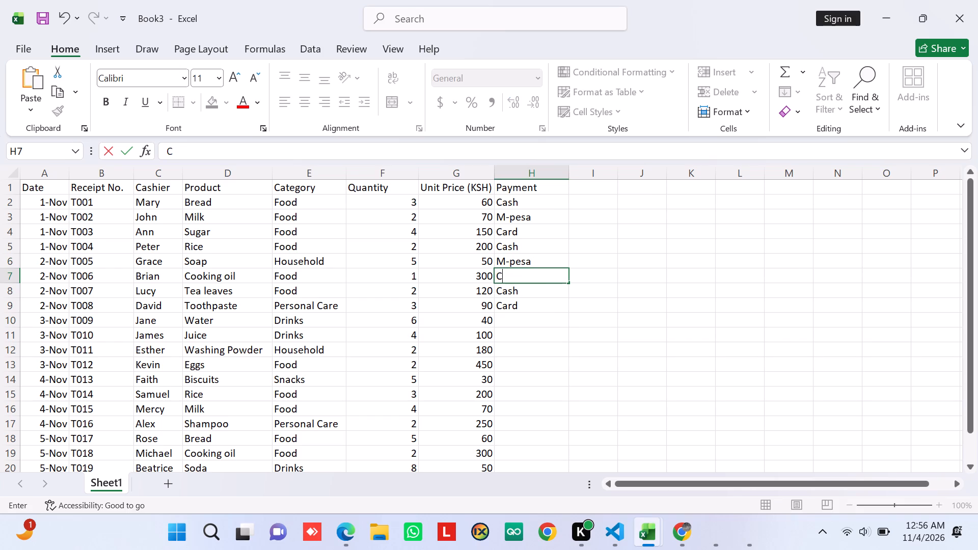
key(a)
text(sh)
key(Down)
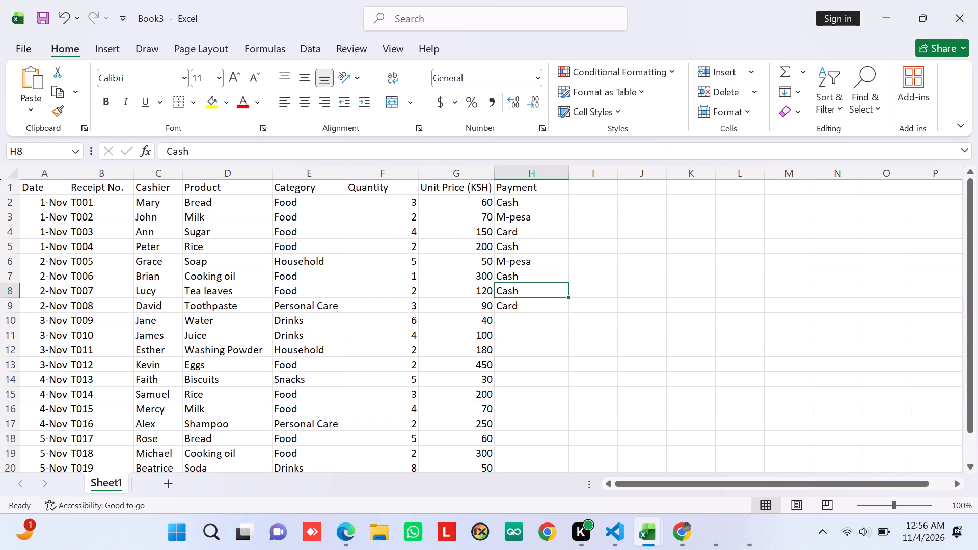
Replace the payment methods of receipts T007 and T008 in cells H8 and H9 with Card and M-pesa.
key(c)
text(ard)
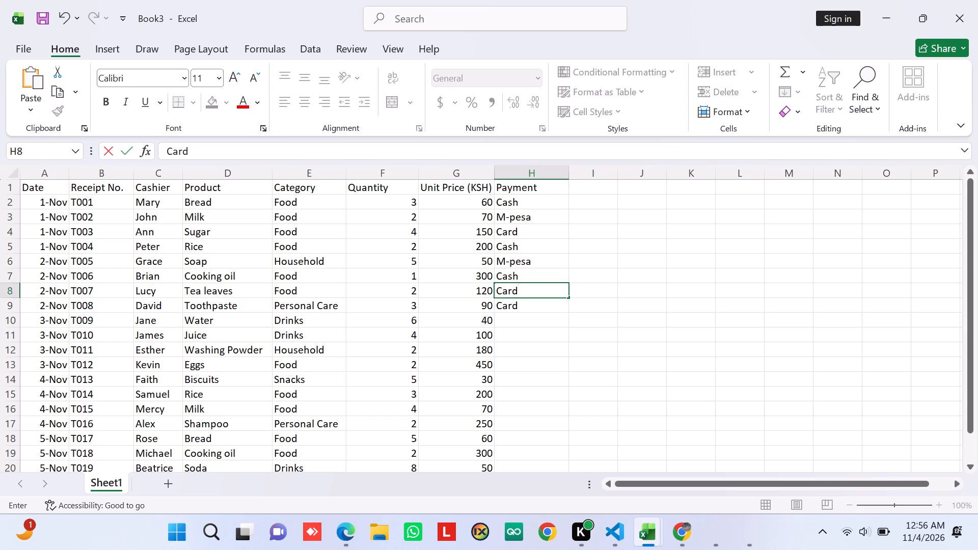
key(Down)
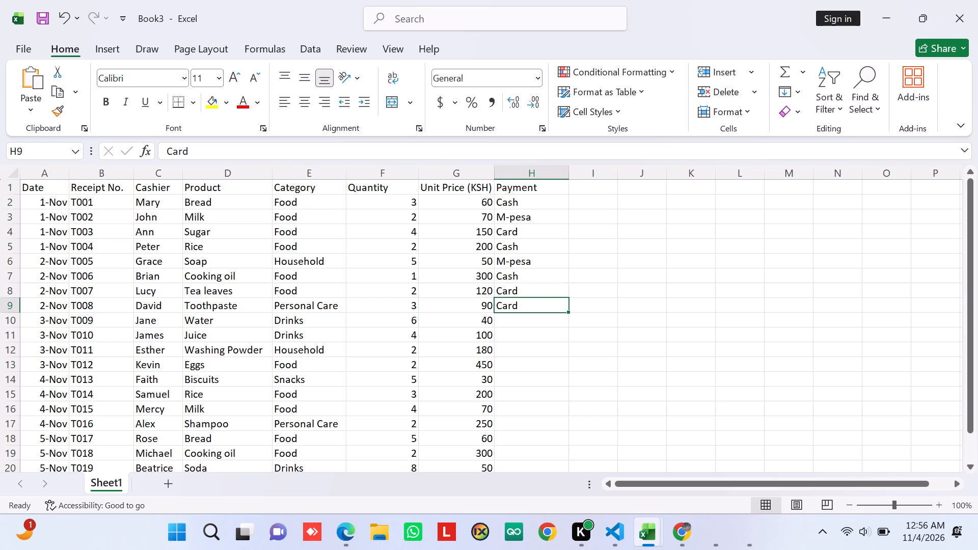
key(m)
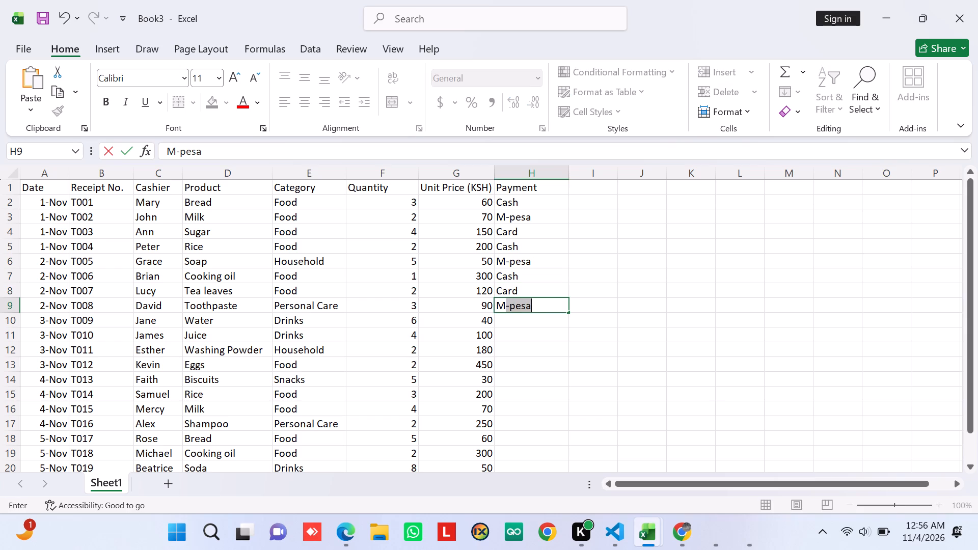
key(Down)
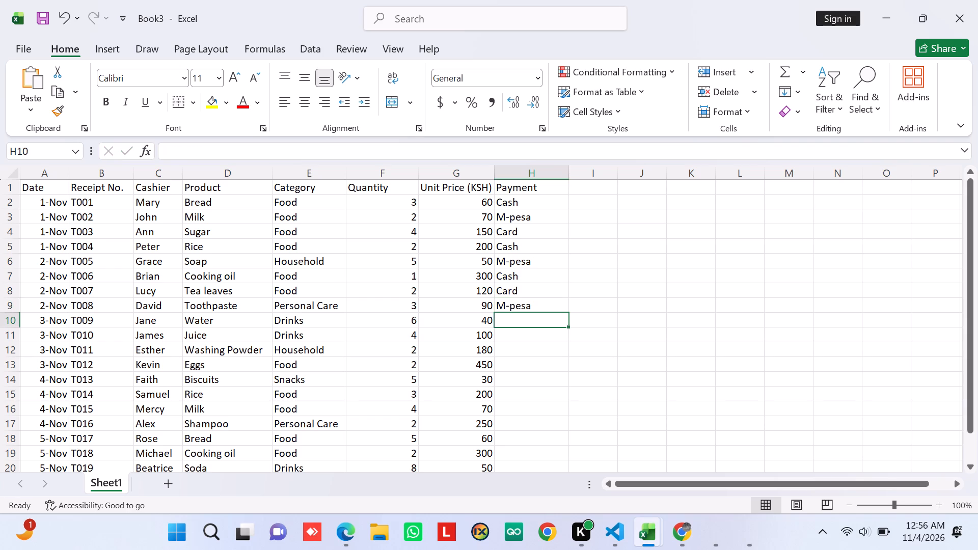
Enter the payment methods Cash and Card in cells H10 and H11 for receipts T009 and T010.
key(c)
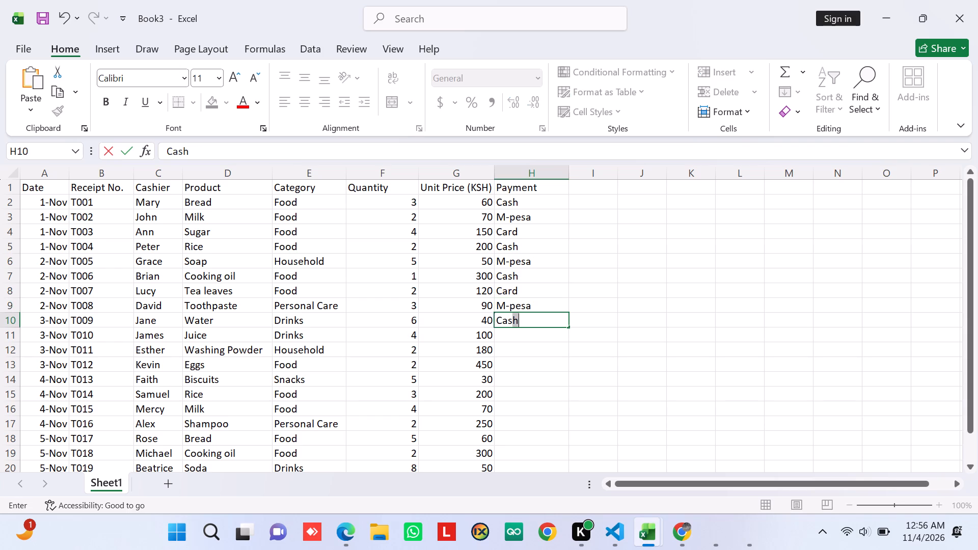
key(Down)
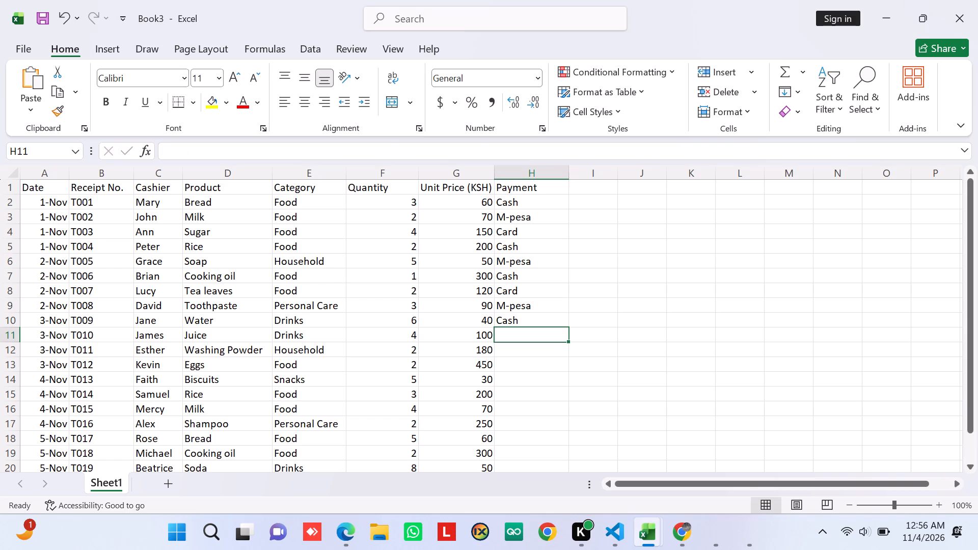
key(c)
text(ard)
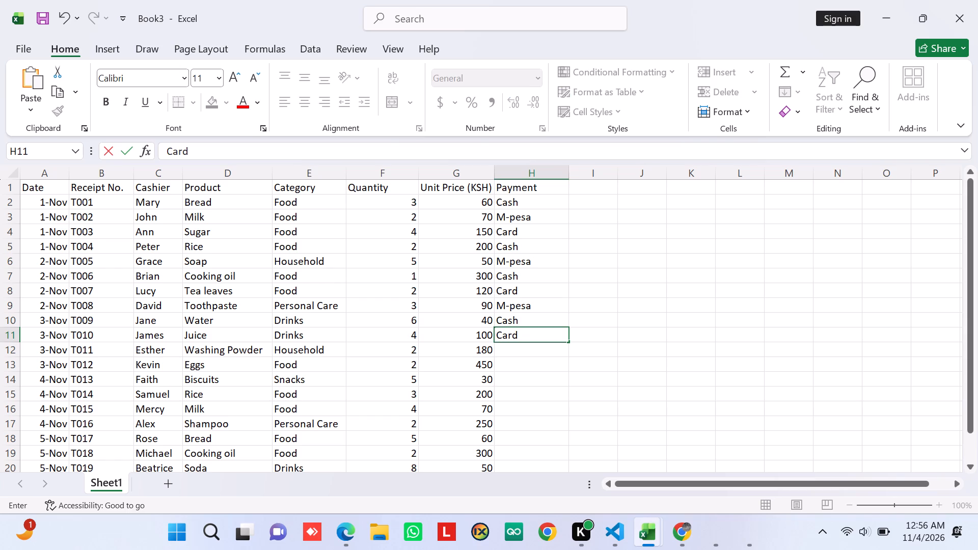
key(Down)
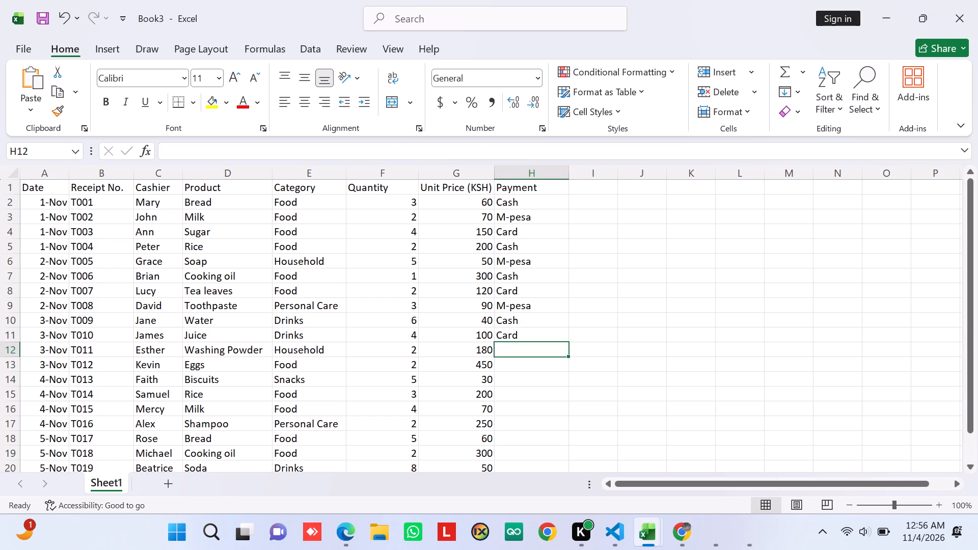
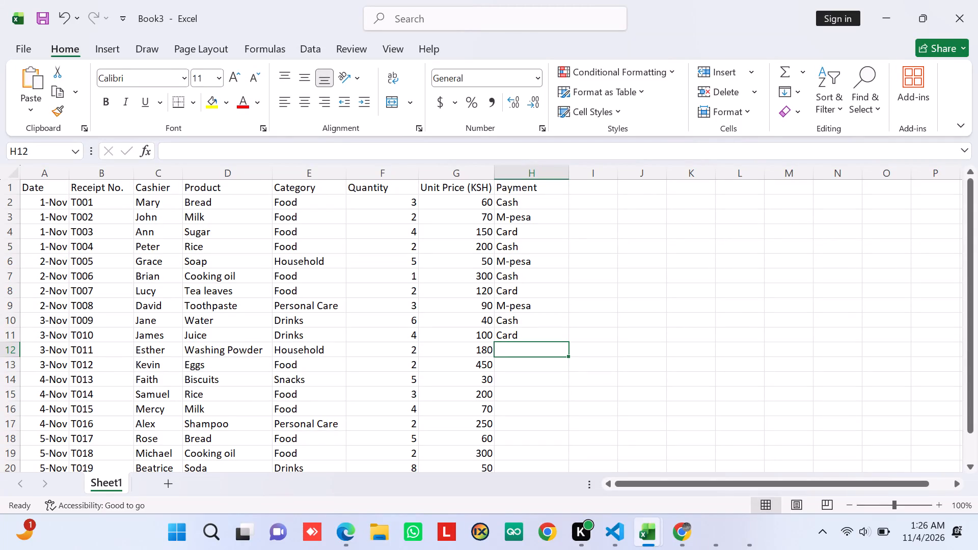
Enter the payment methods M-pesa, Cash, M-pesa and Card in cells H12 to H15 for receipts T011 to T014.
click(532, 354)
key(m)
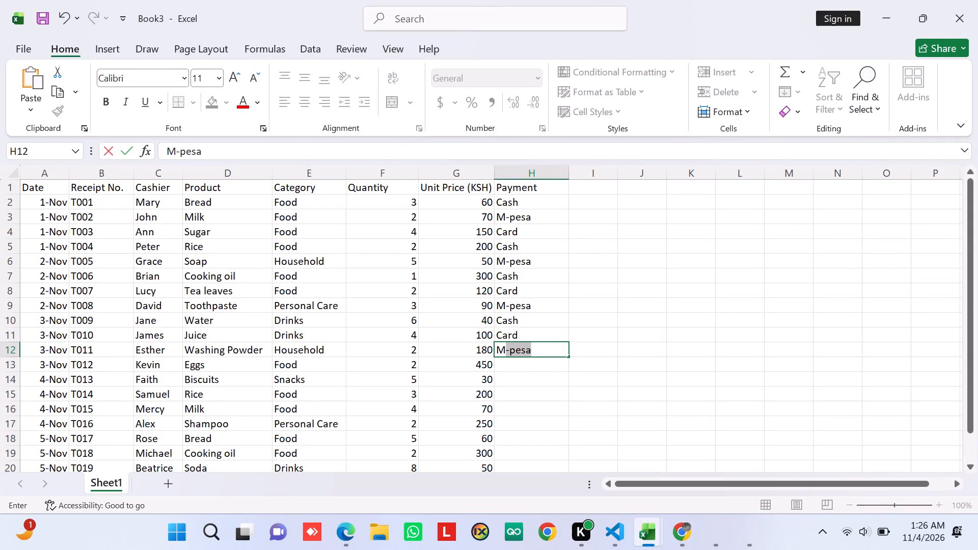
key(Down)
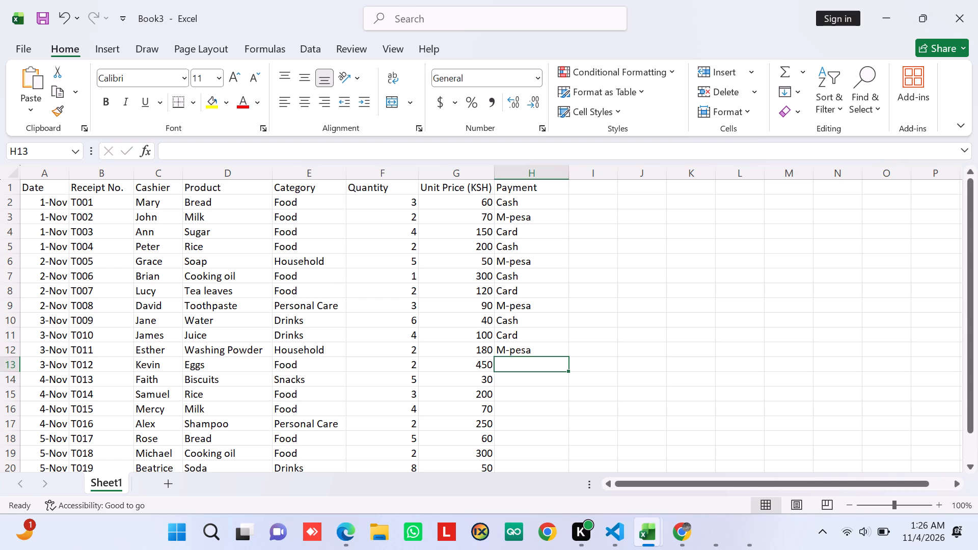
key(c)
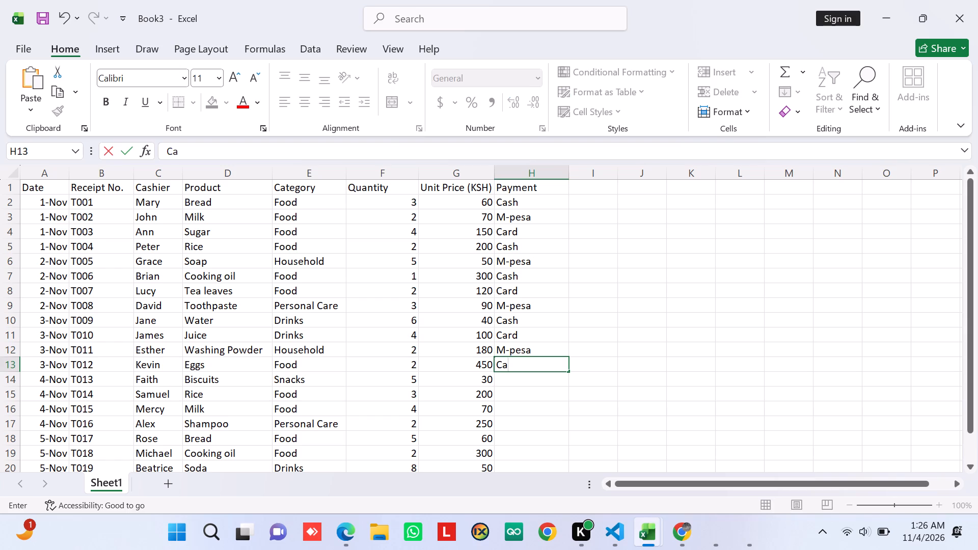
key(Down)
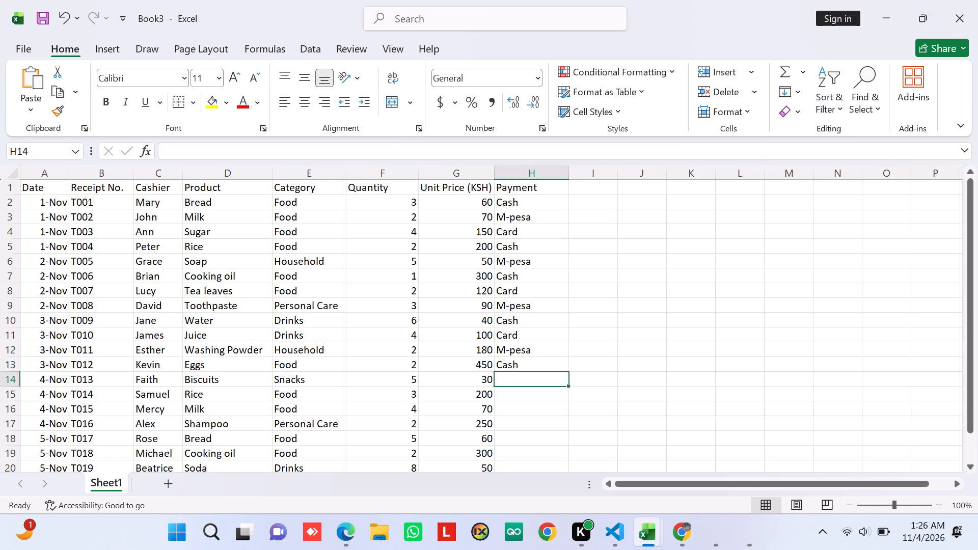
key(m)
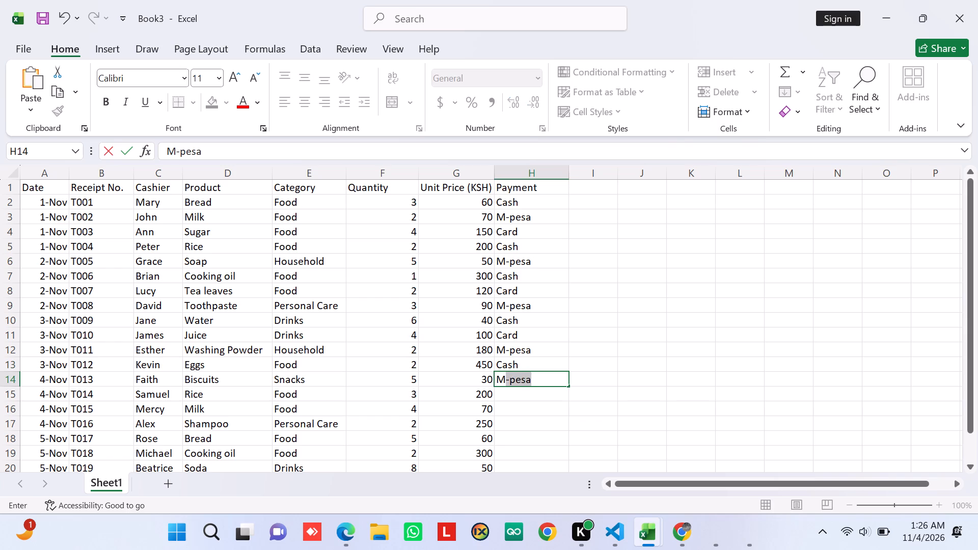
key(Down)
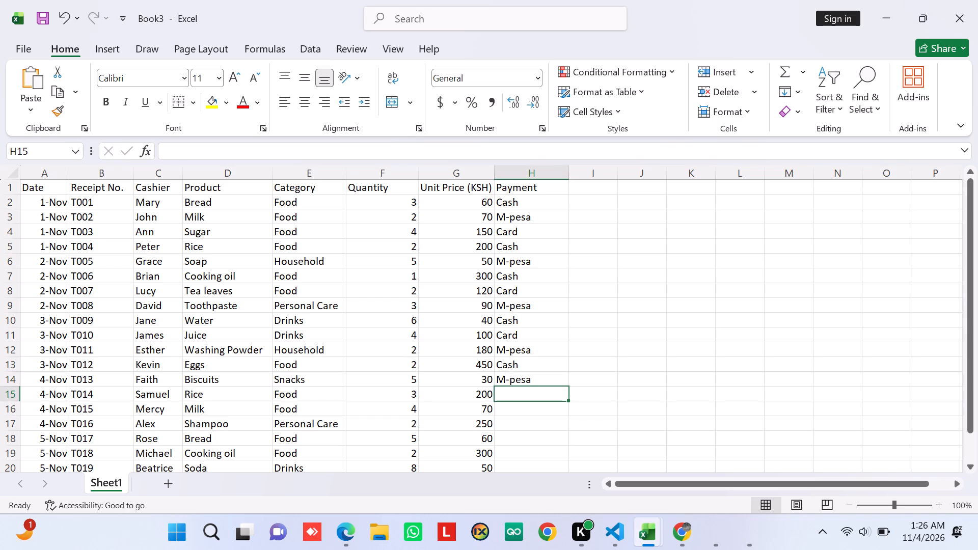
key(c)
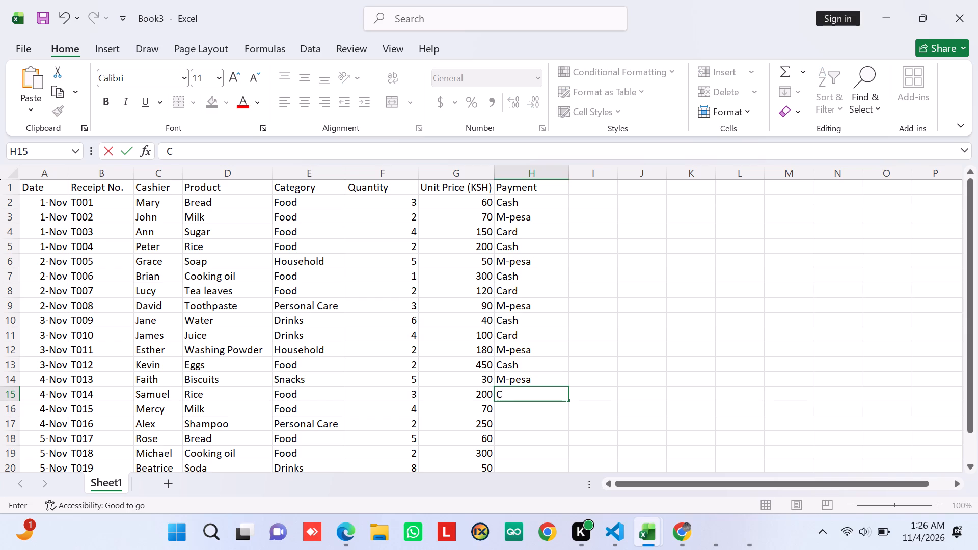
text(ard)
key(Down)
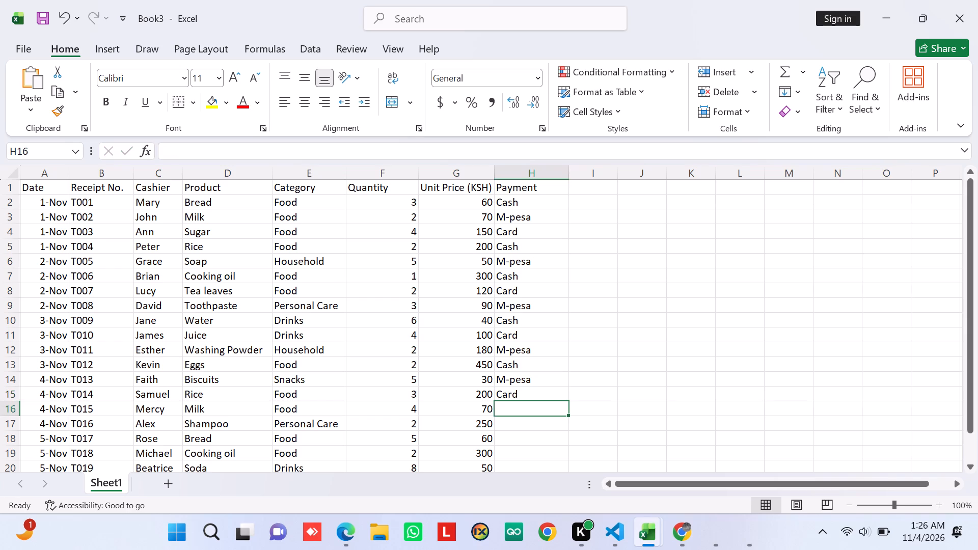
Enter the payment methods Cash, M-pesa and Card in cells H16 to H18 for receipts T015 to T017.
key(c)
text(ash)
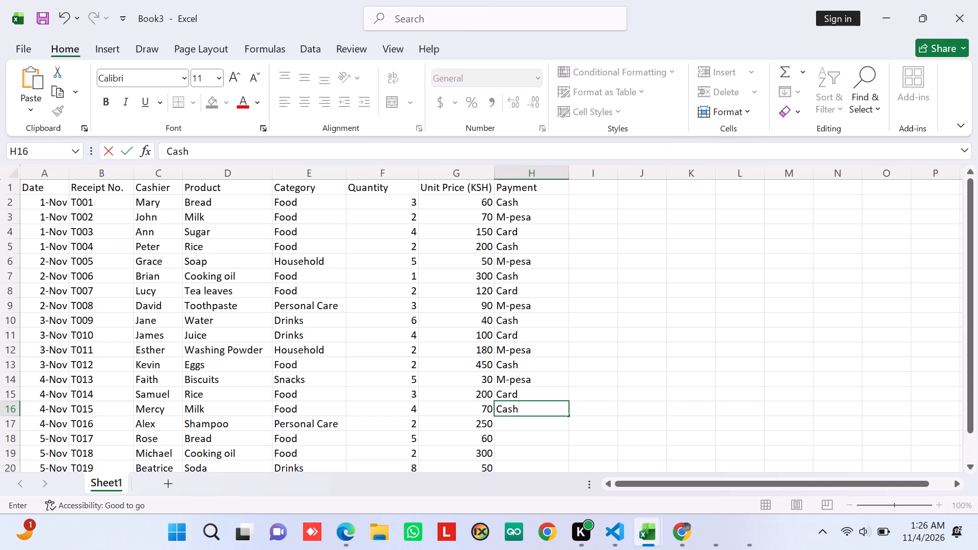
key(Down)
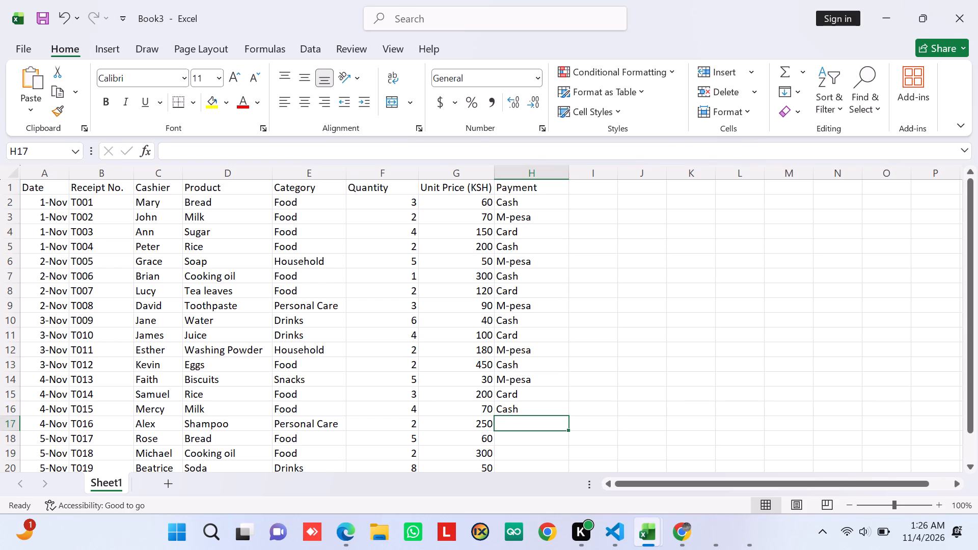
key(m)
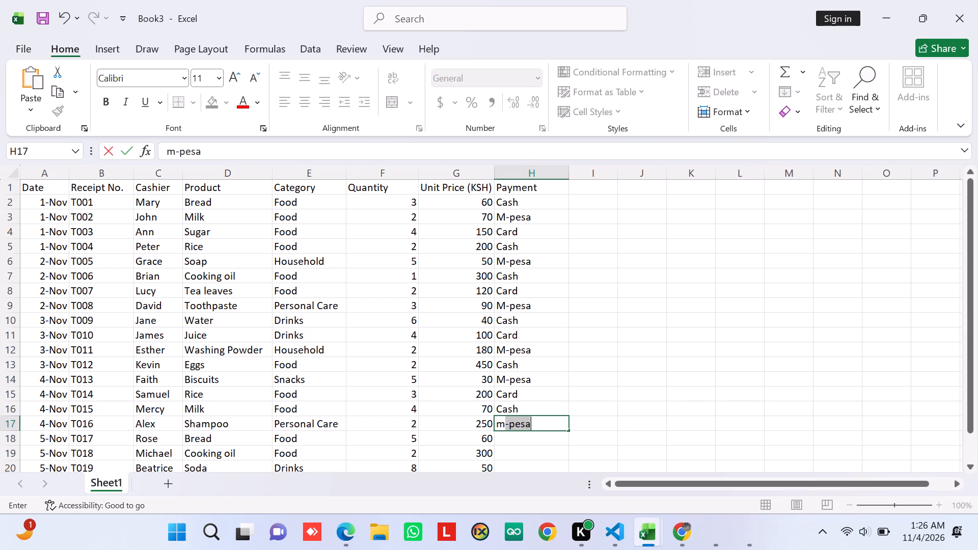
key(BackSpace)
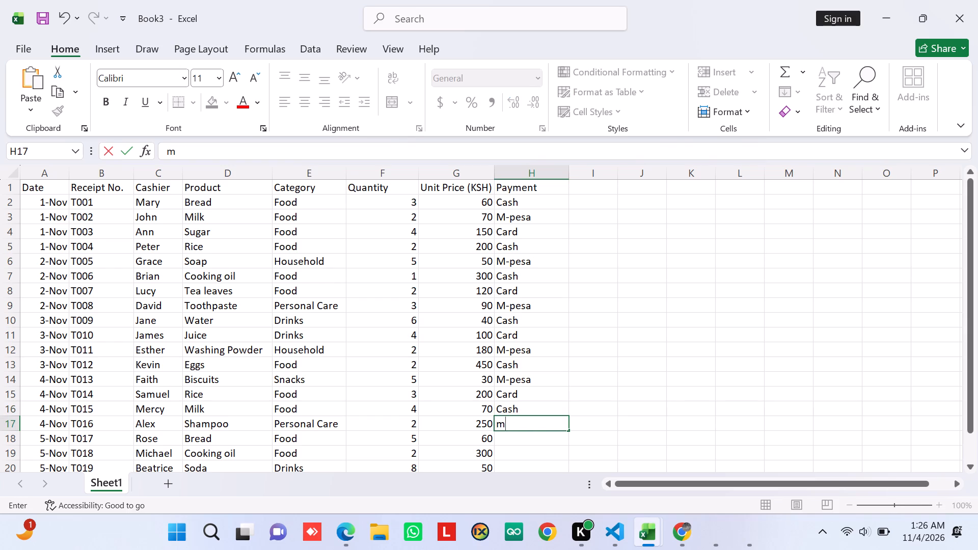
key(BackSpace)
key(m)
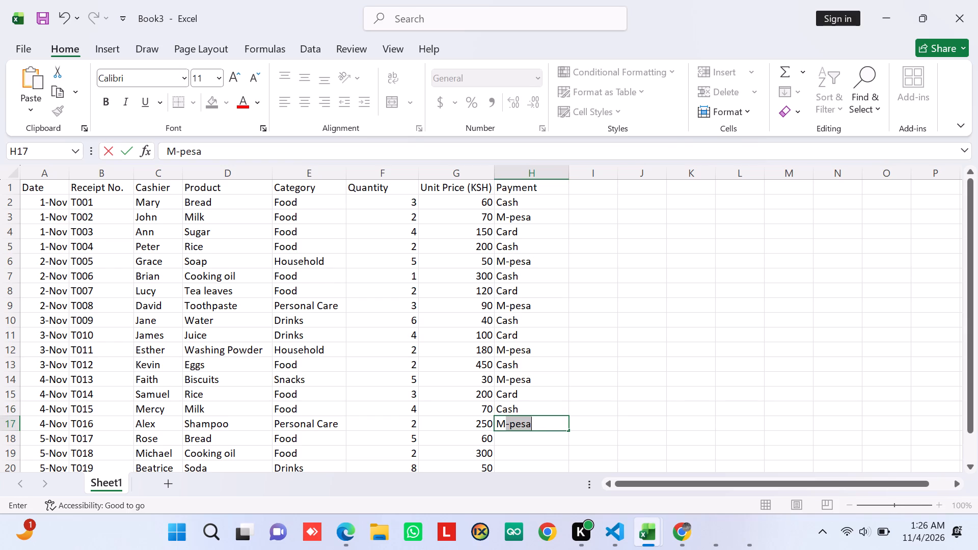
key(Down)
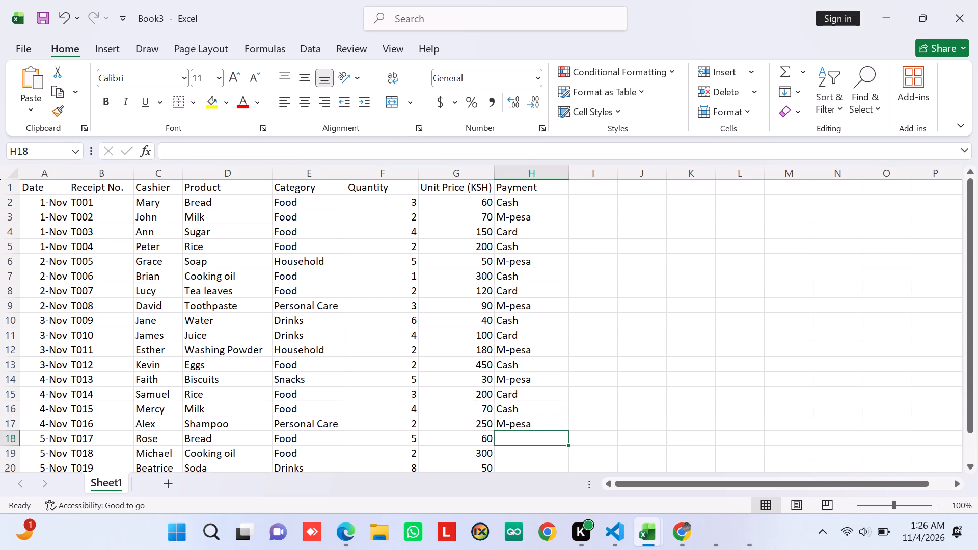
key(c)
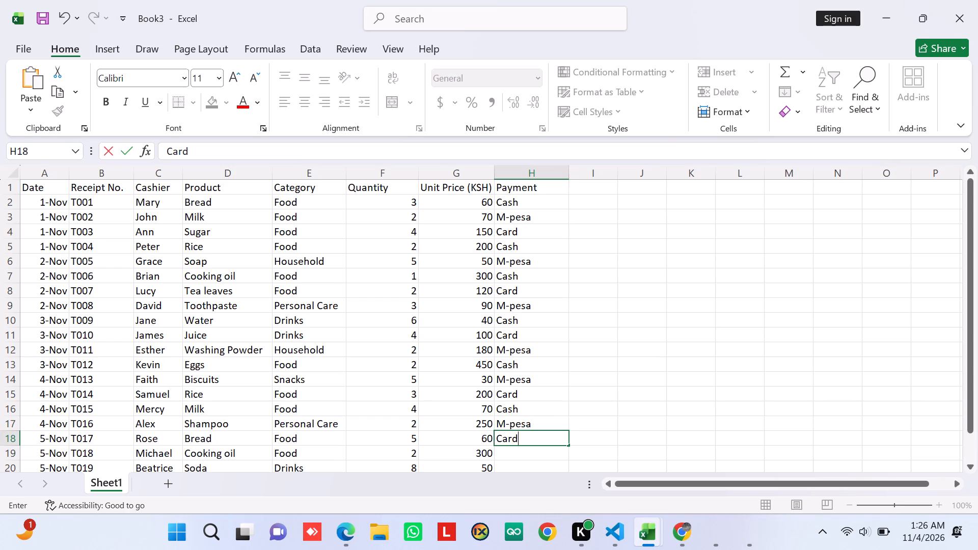
key(Down)
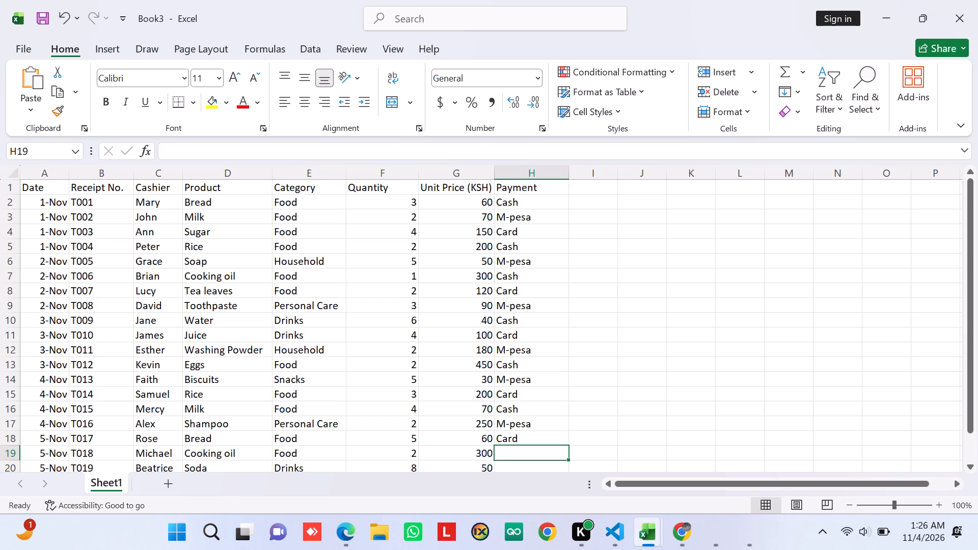
Enter the payment methods Cash and M-pesa in H19 and H20 for T018 and T019, and fill in H21 for T020.
key(c)
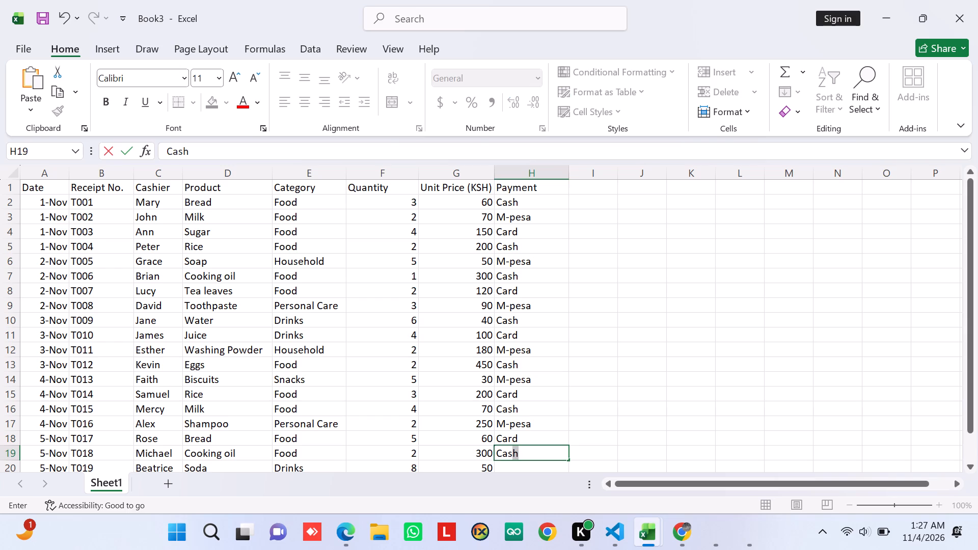
key(Down)
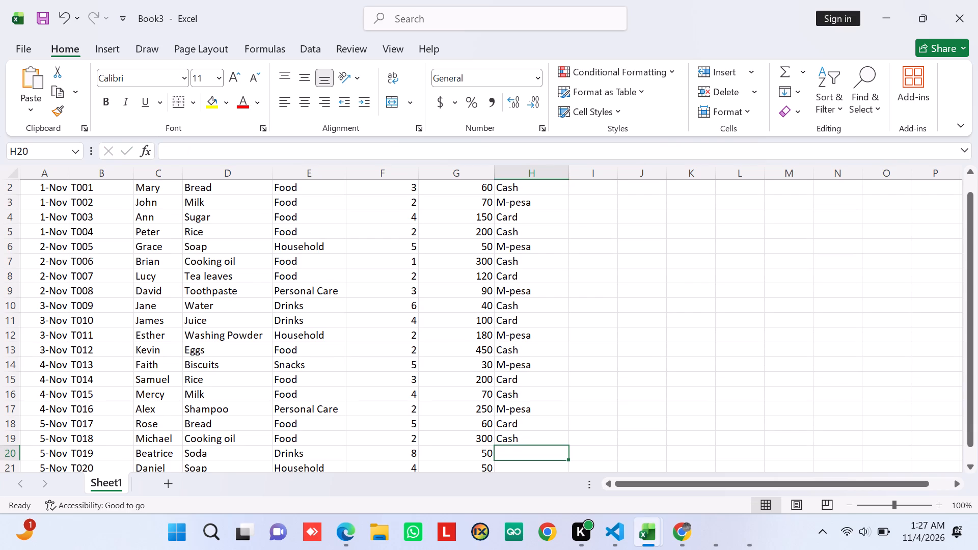
key(m)
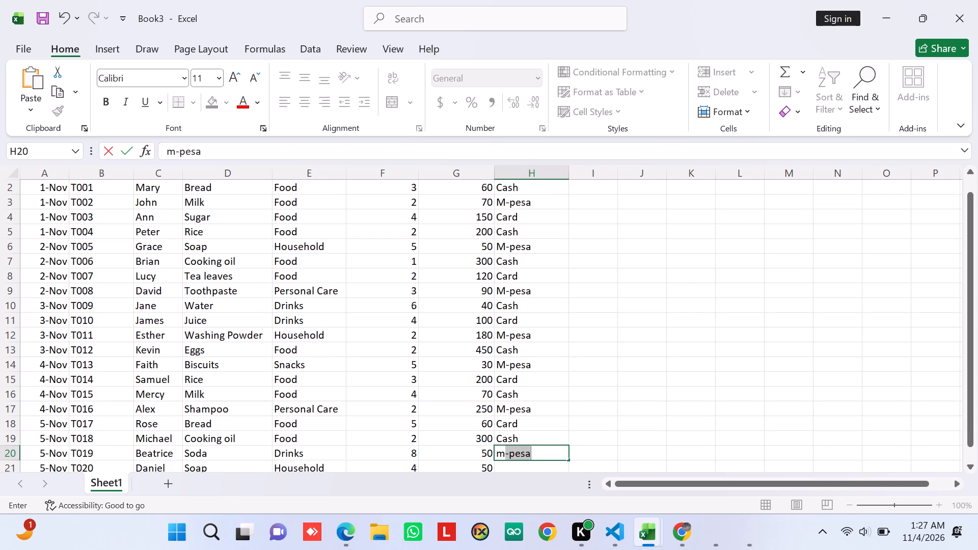
key(BackSpace)
key(BackSpace)
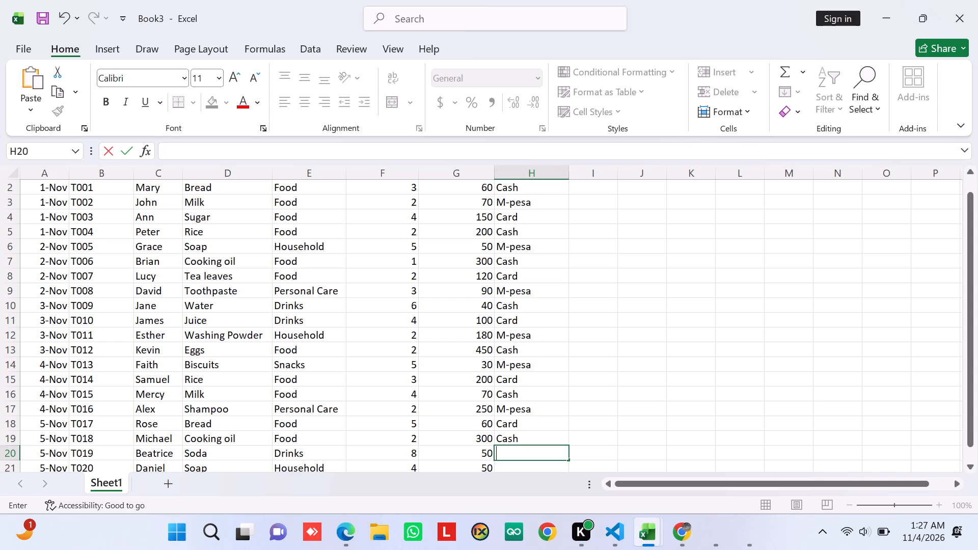
key(m)
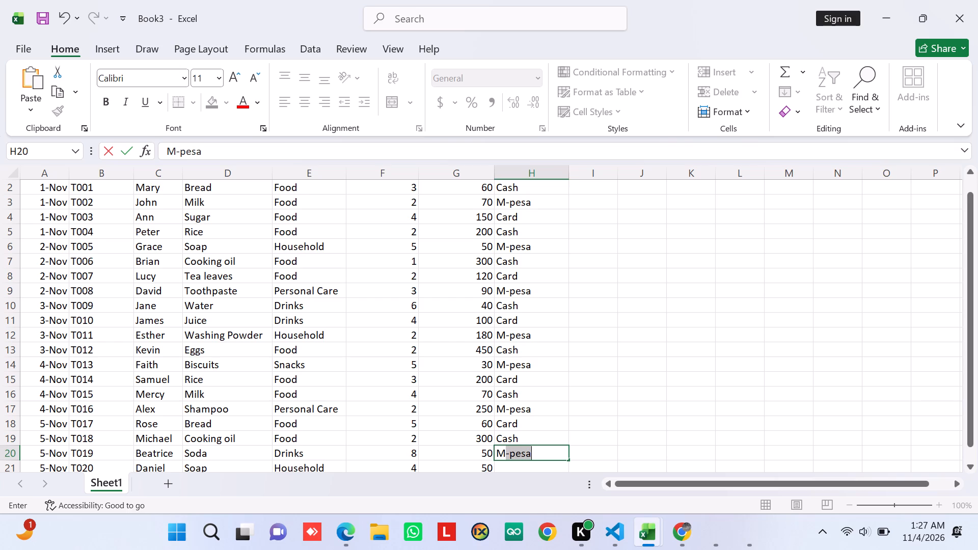
key(Down)
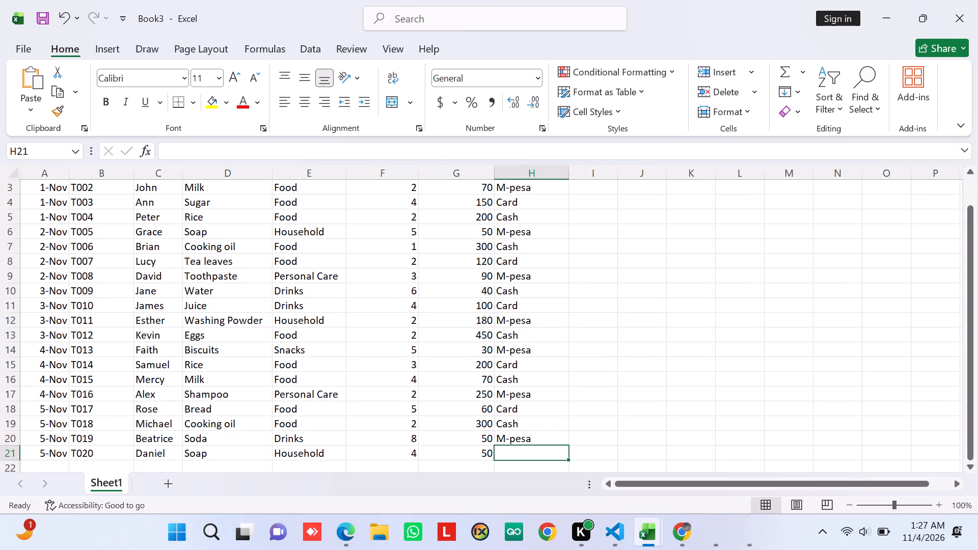
key(c)
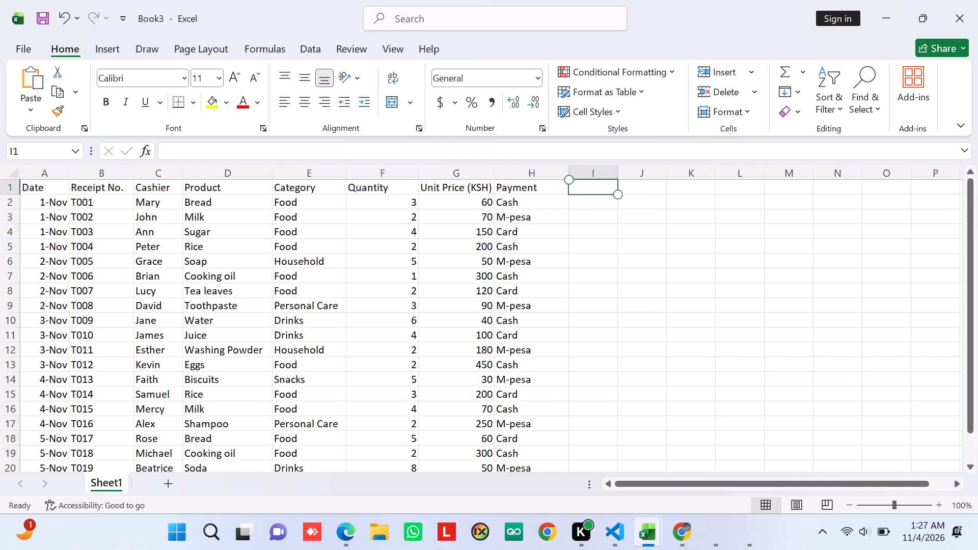
Add the column header Discount in cell I1 and widen column I slightly.
key(d)
key(BackSpace)
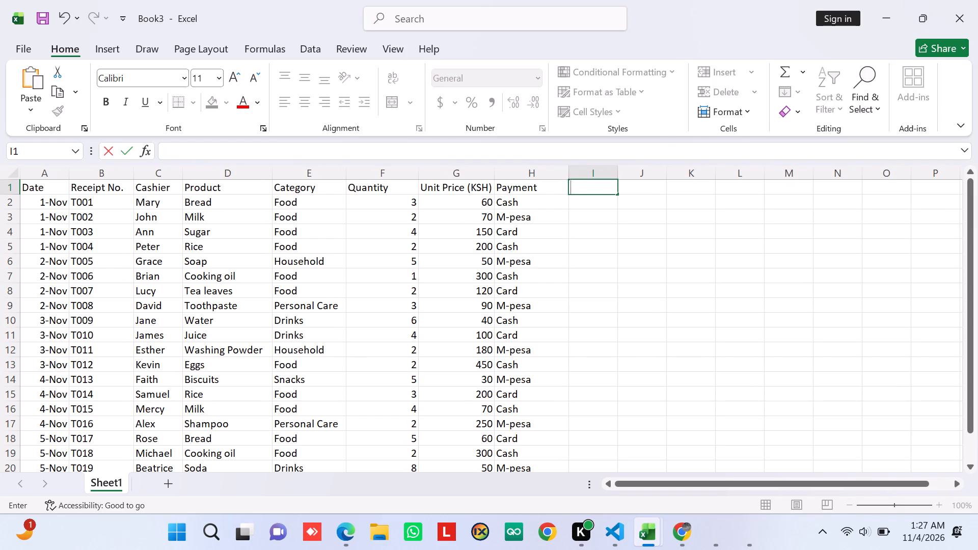
key(d)
text(iscount)
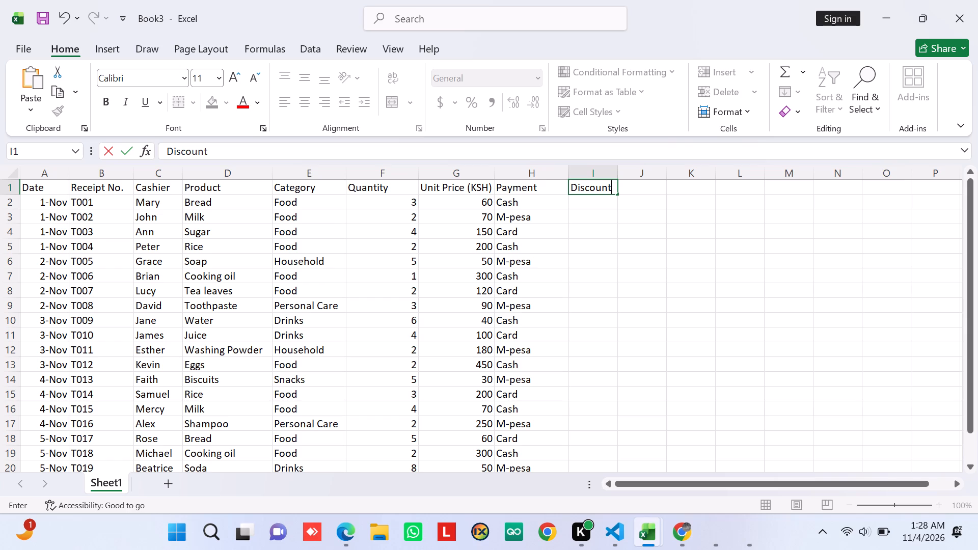
click(614, 174)
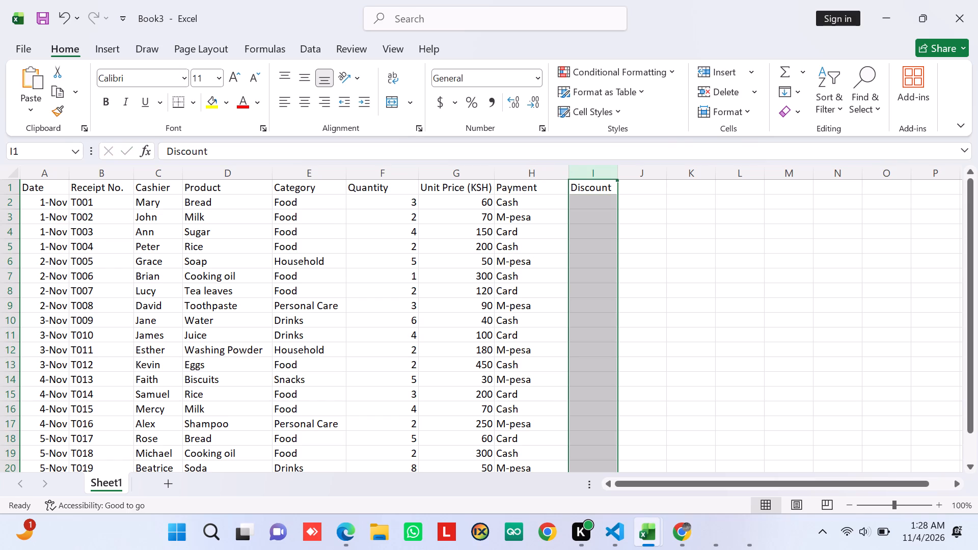
drag(618, 173, 632, 174)
Add the column header Subtotal in cell J1 and widen column J.
click(651, 187)
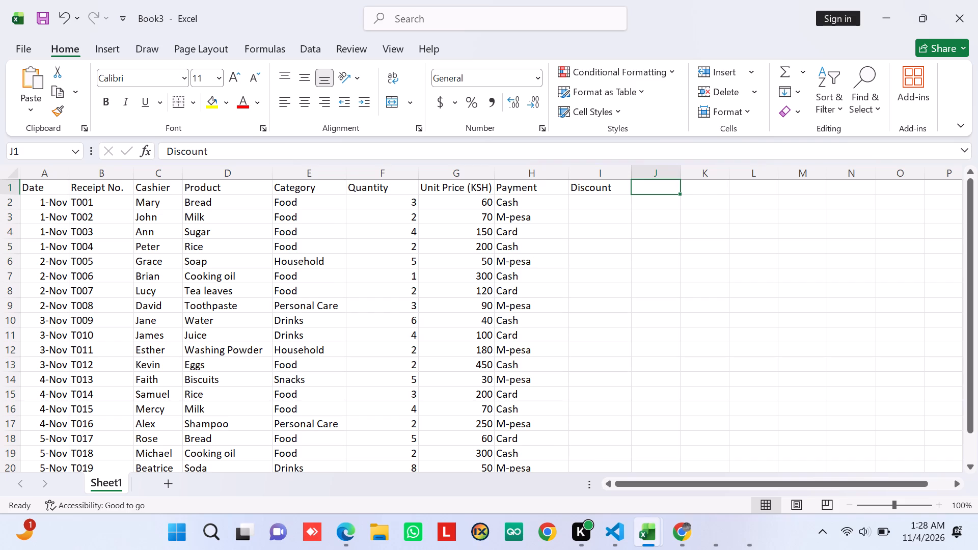
key(s)
text(ubtotal)
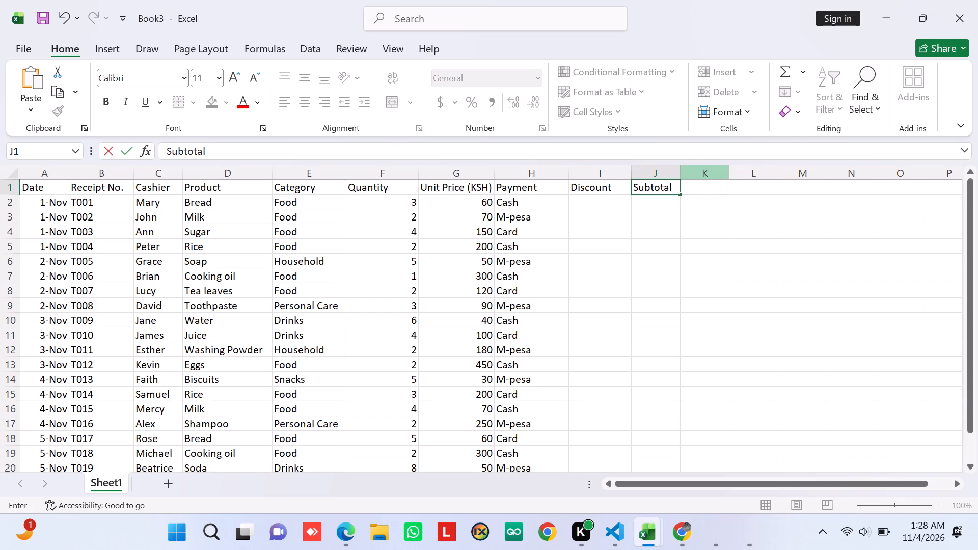
click(682, 176)
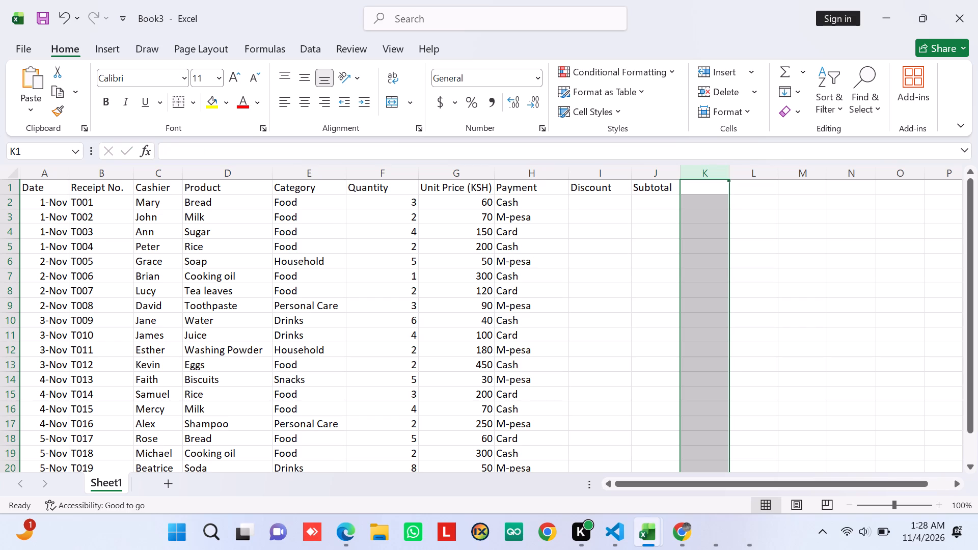
drag(680, 173, 705, 178)
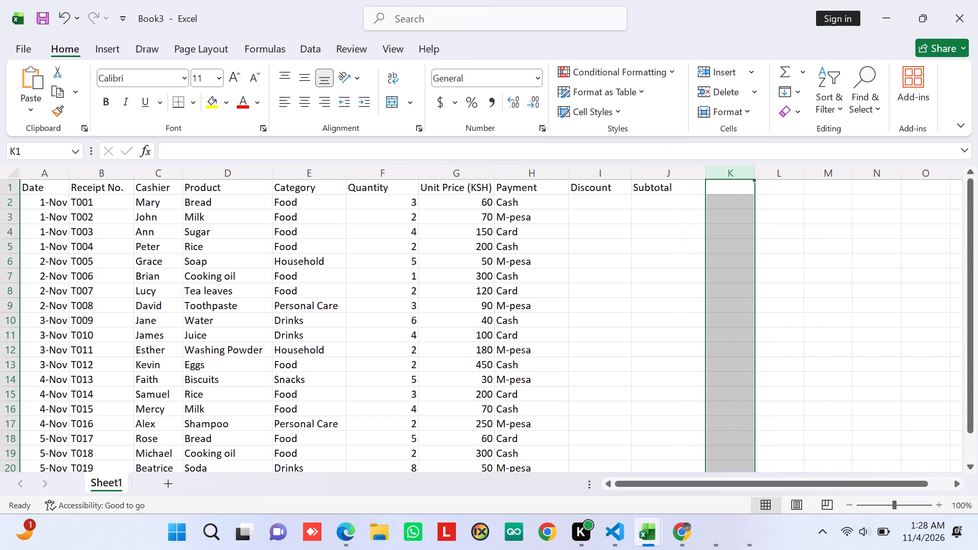
Add the column header Amount Paid in cell K1 and widen column K to fit it.
click(724, 181)
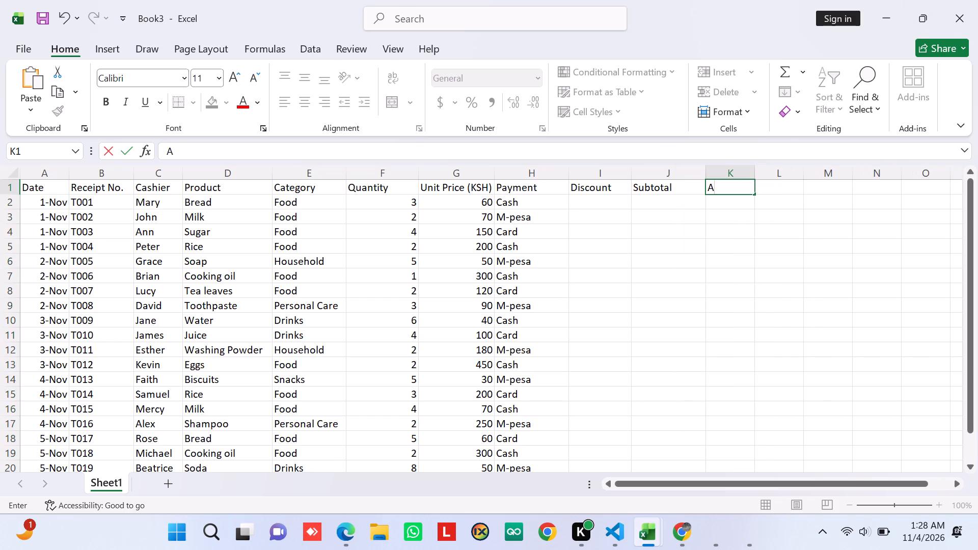
text(moun)
key(t)
key(space)
key(p)
text(aid)
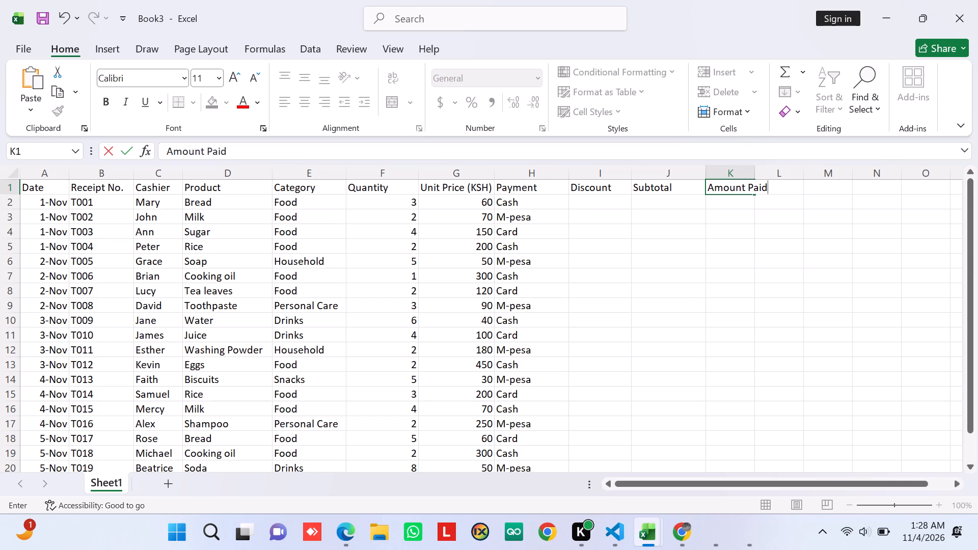
click(756, 175)
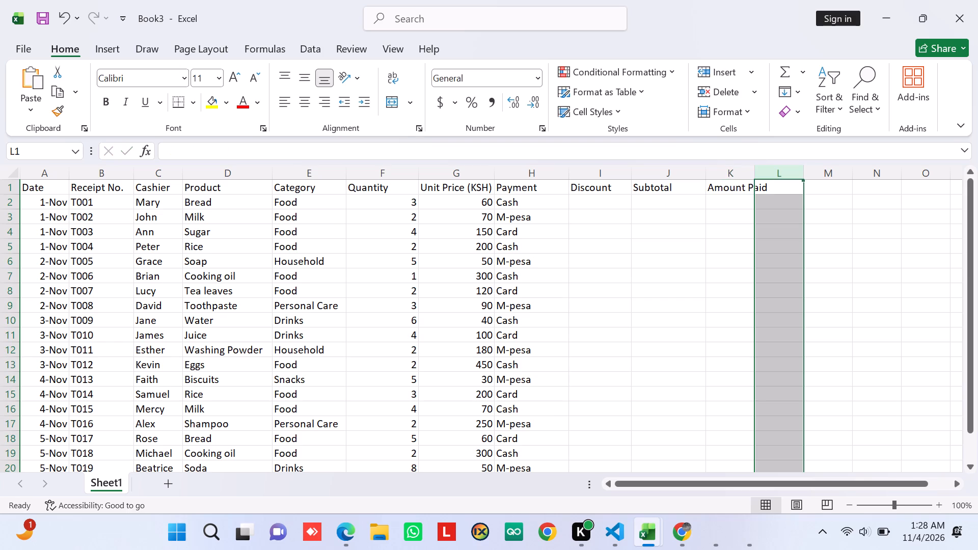
drag(757, 172, 767, 175)
click(767, 175)
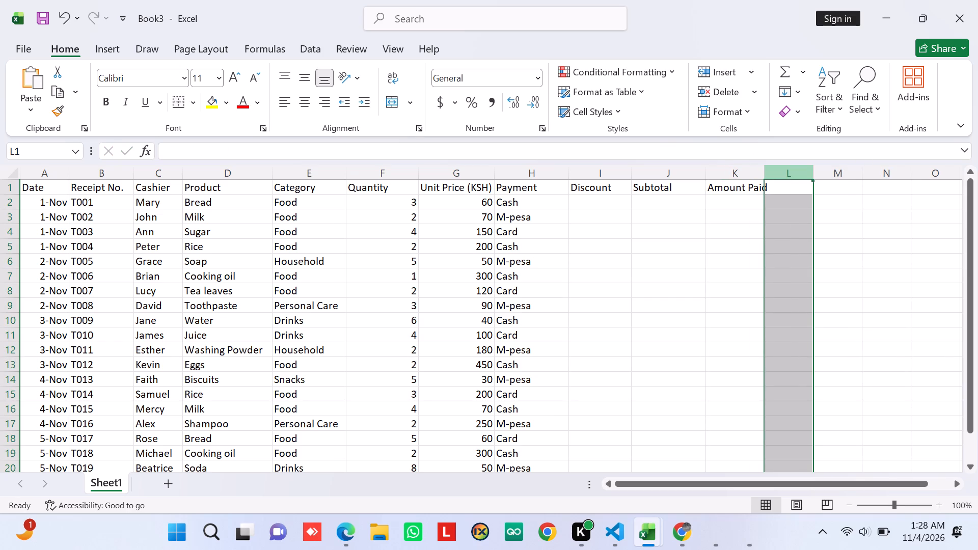
click(776, 177)
drag(765, 175, 779, 175)
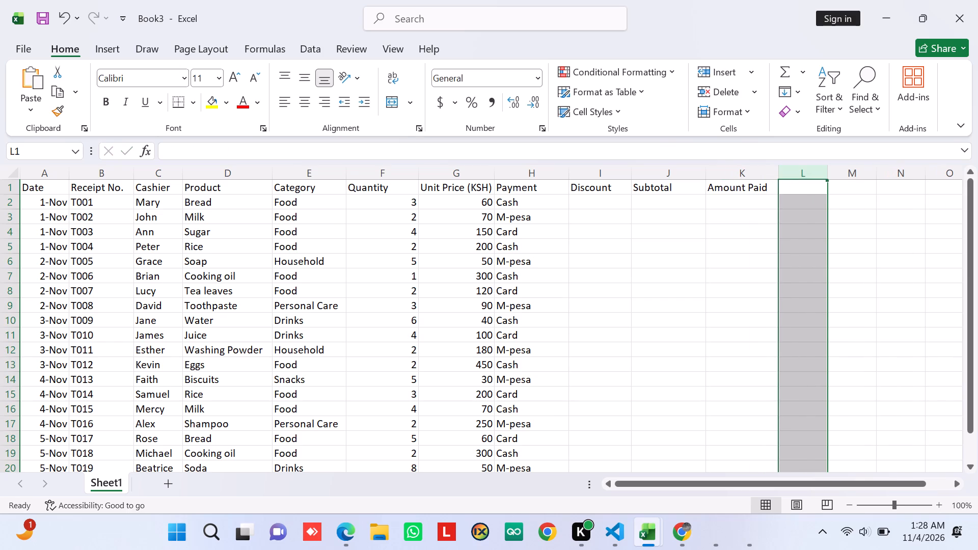
Add the column header Cash Received in cell L1 and widen column L to fit it.
click(799, 192)
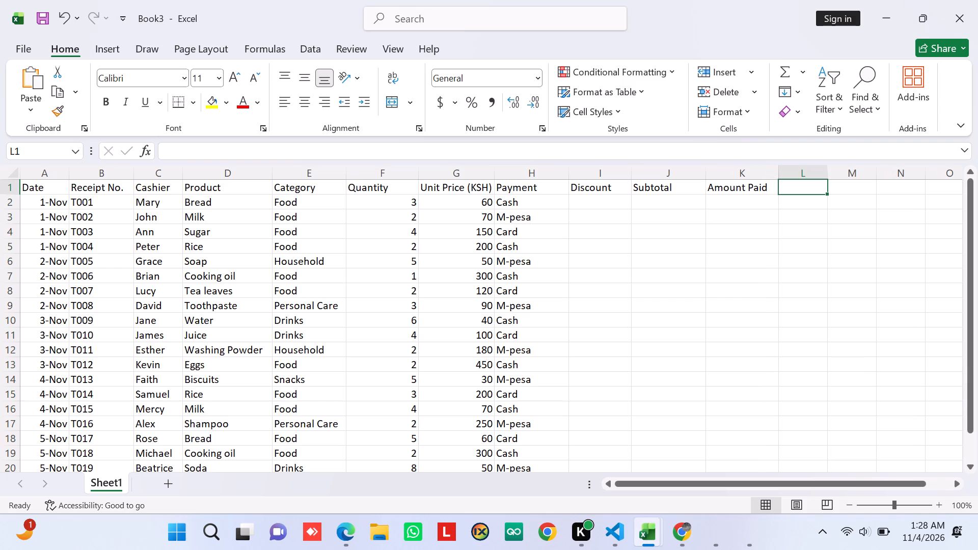
key(c)
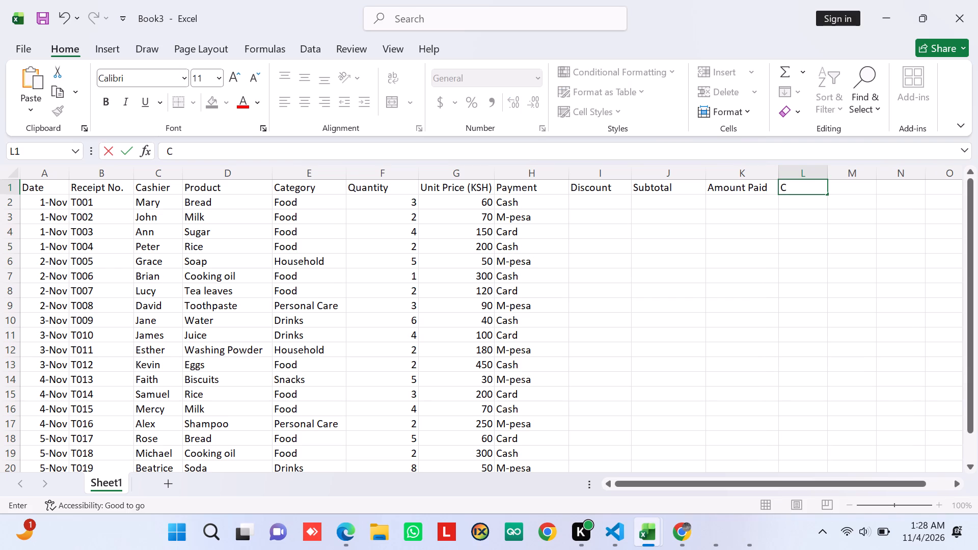
key(a)
key(s)
key(h)
key(space)
key(r)
key(e)
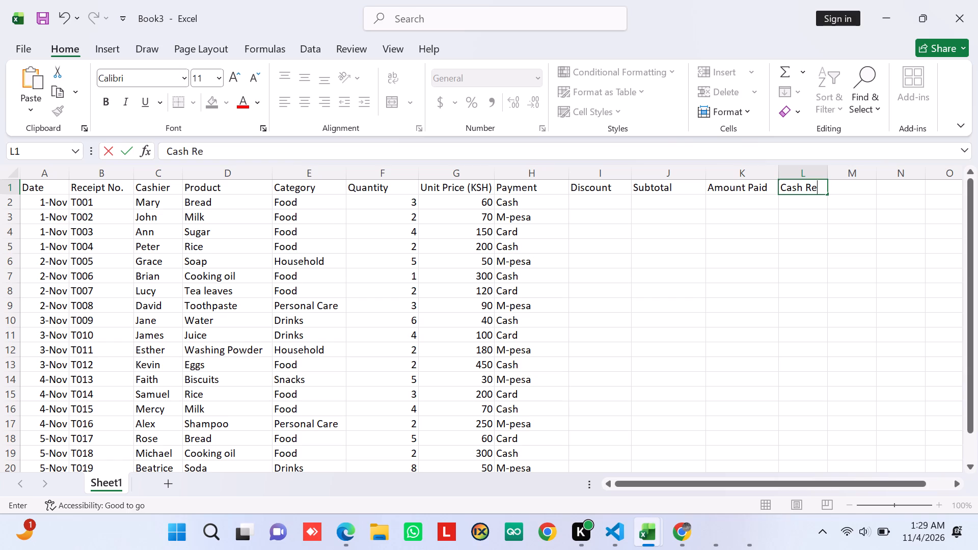
text(ceived)
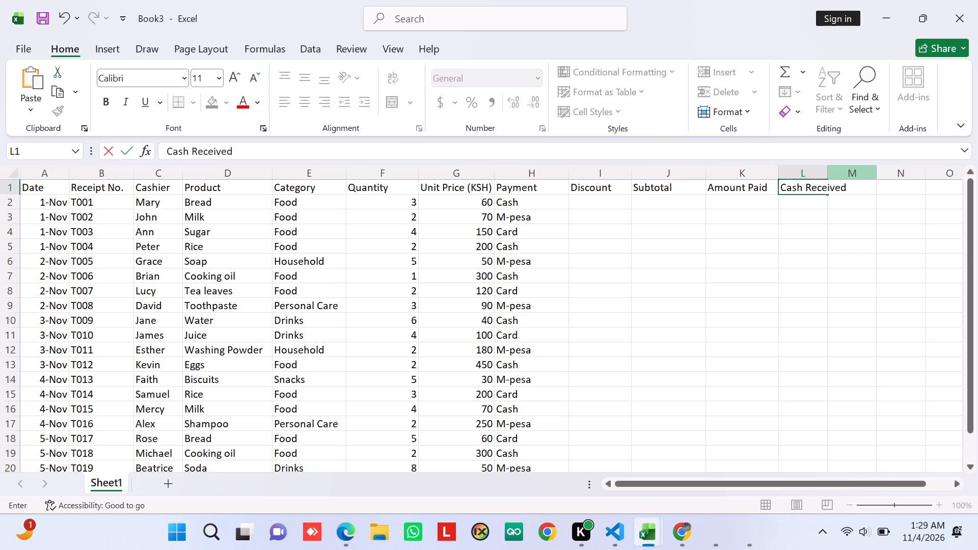
click(827, 176)
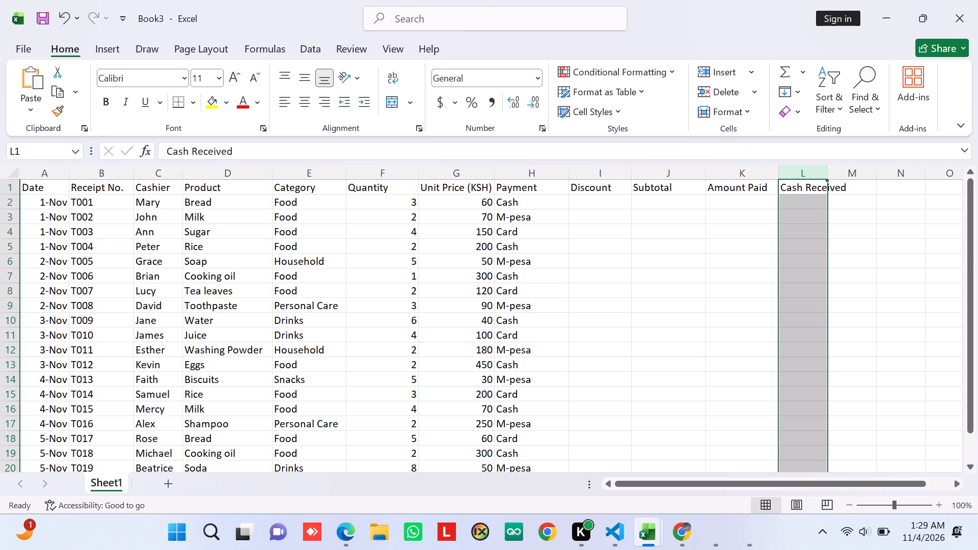
drag(827, 176, 846, 177)
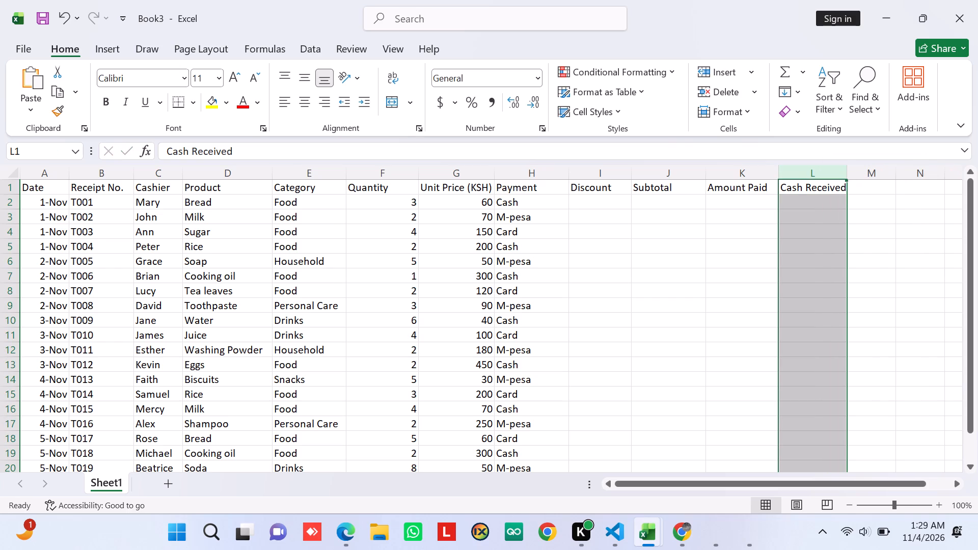
drag(846, 177, 856, 177)
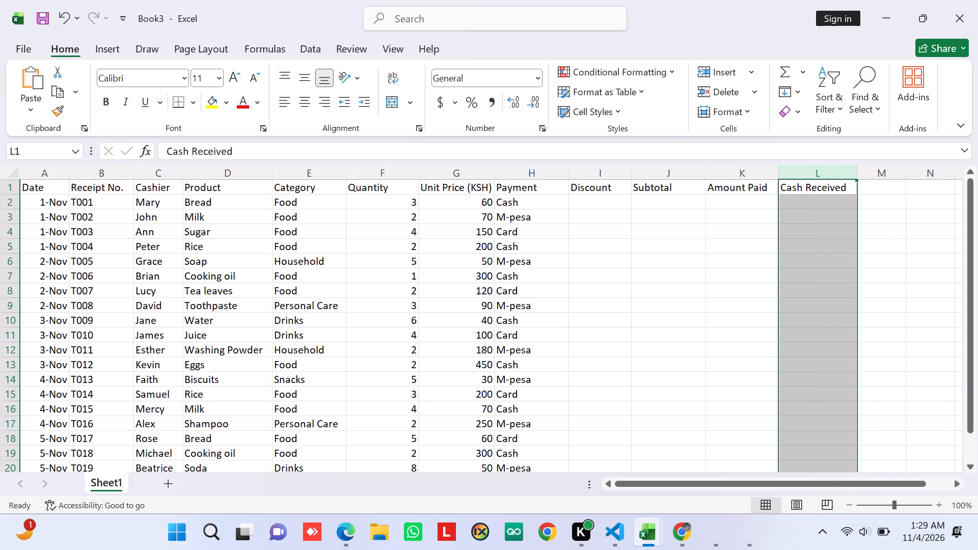
Add the column header Change in cell M1 and move to the first Discount cell, I2.
click(872, 189)
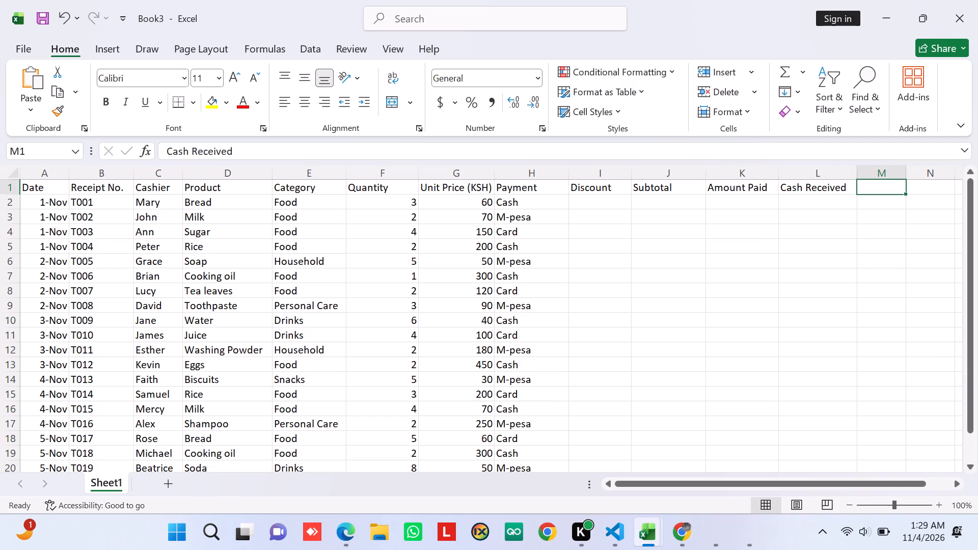
key(c)
key(h)
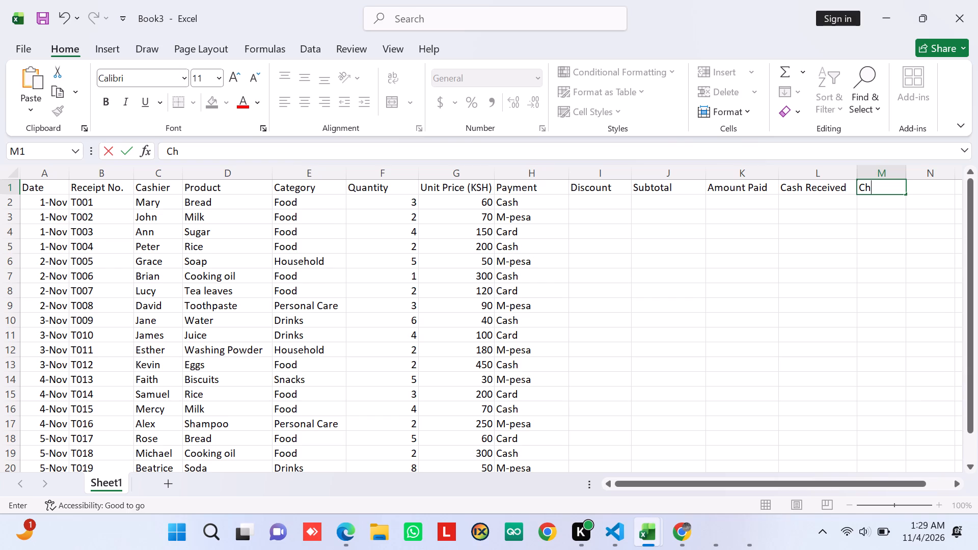
text(ange)
click(602, 205)
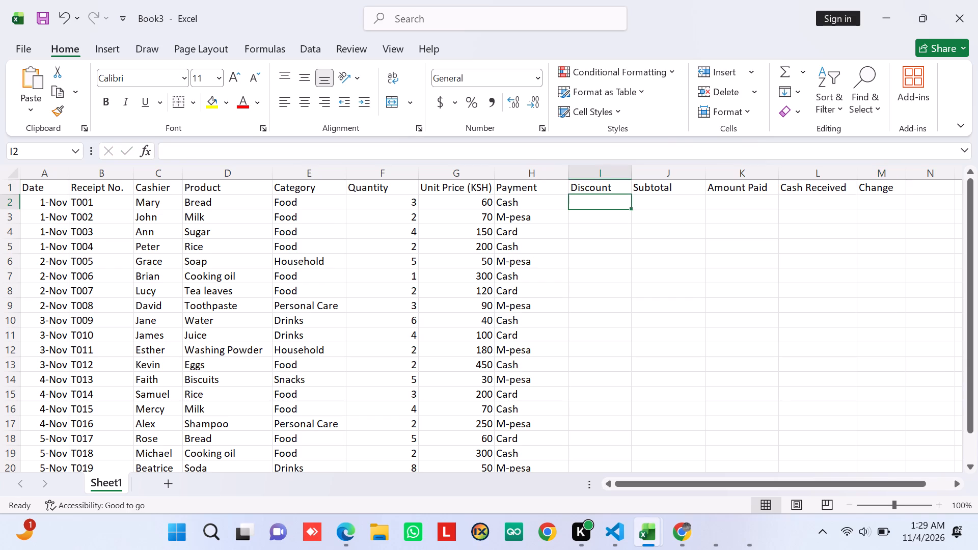
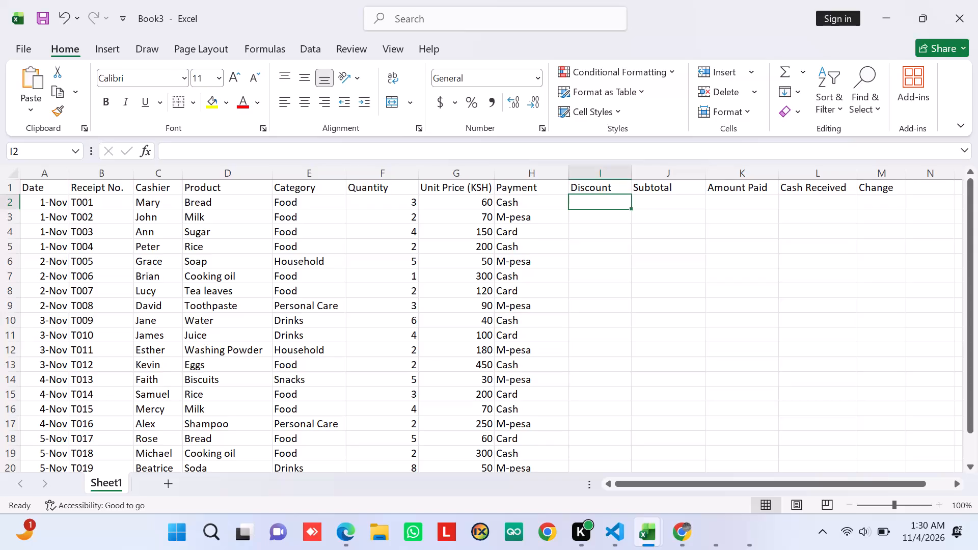
Enter the discounts for the 1-Nov receipts T001 to T004 in cells I2 to I5: 5, 15, 28 and 35.
key(1)
key(BackSpace)
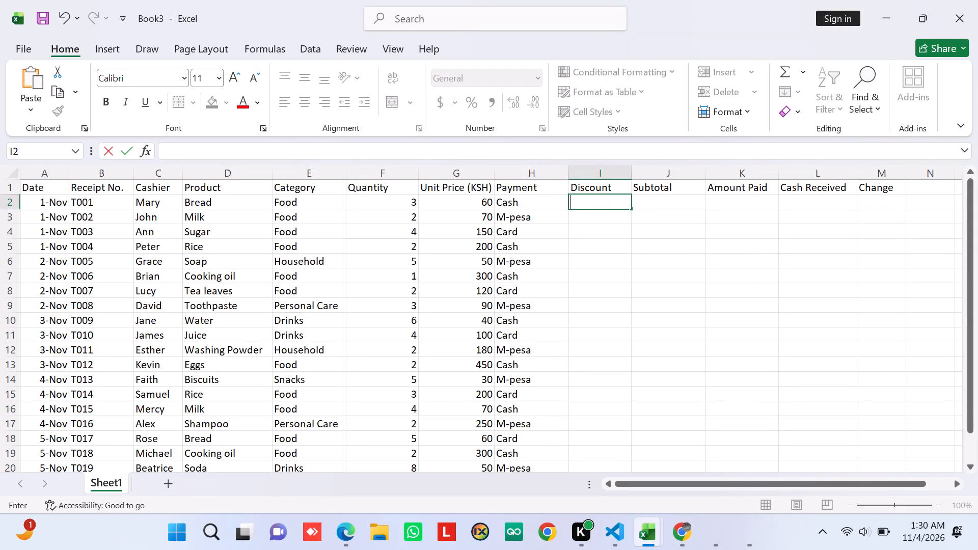
key(5)
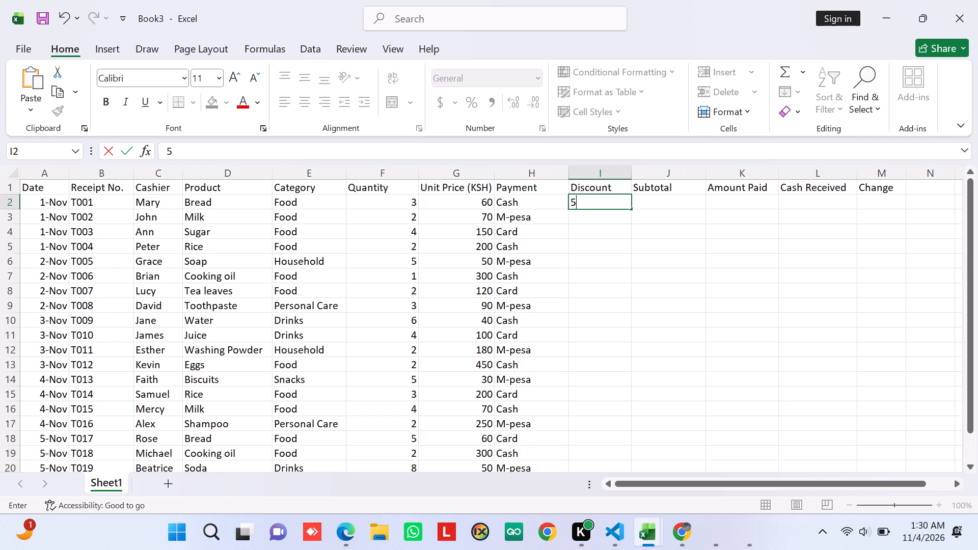
key(Down)
text(15)
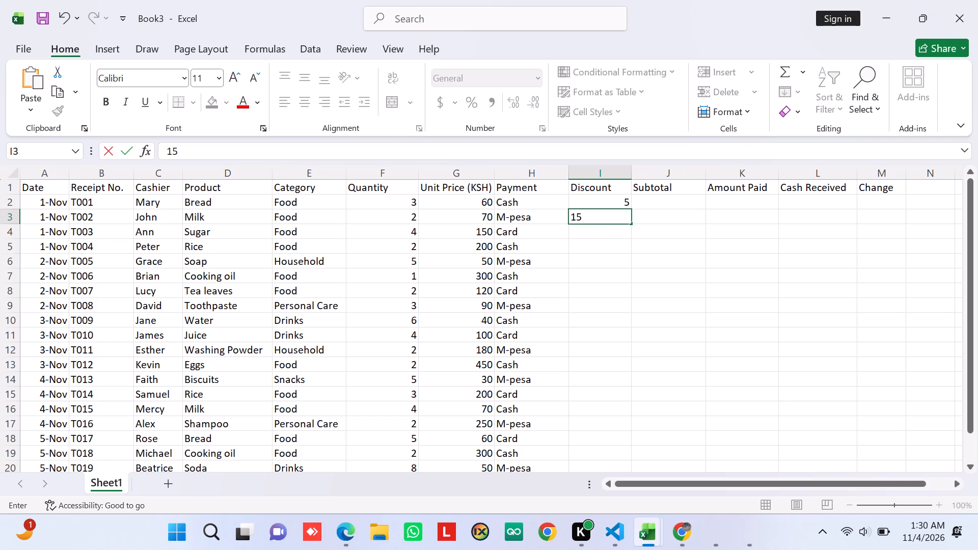
key(Down)
key(2)
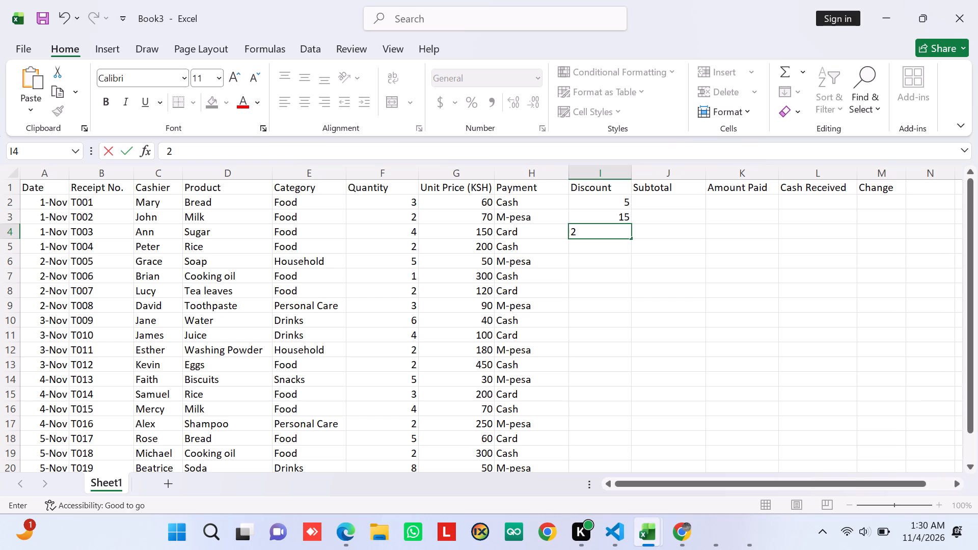
key(8)
key(Down)
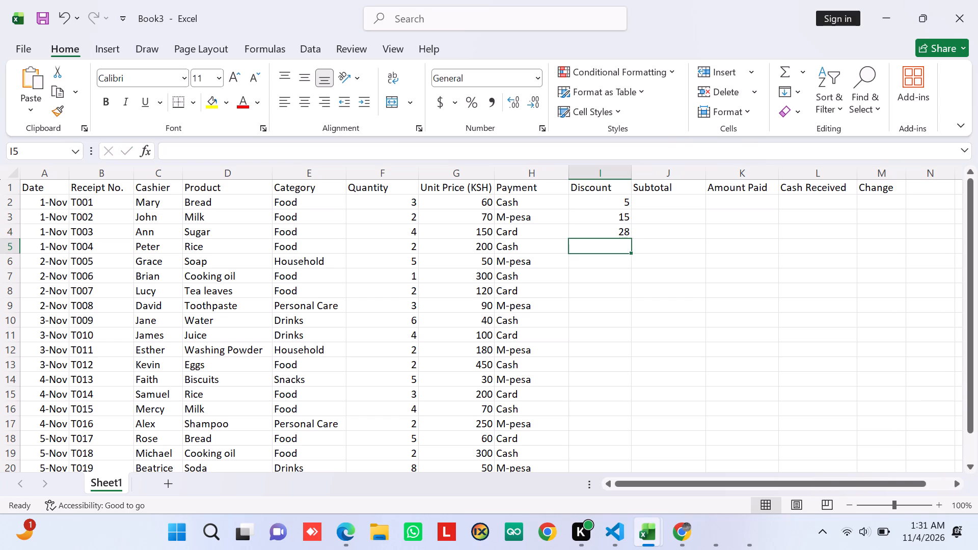
key(3)
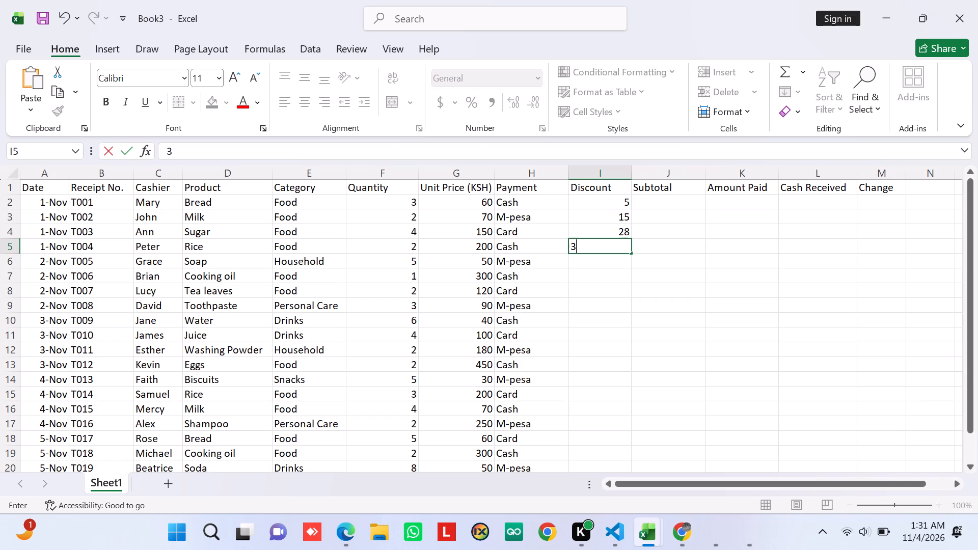
key(5)
key(Down)
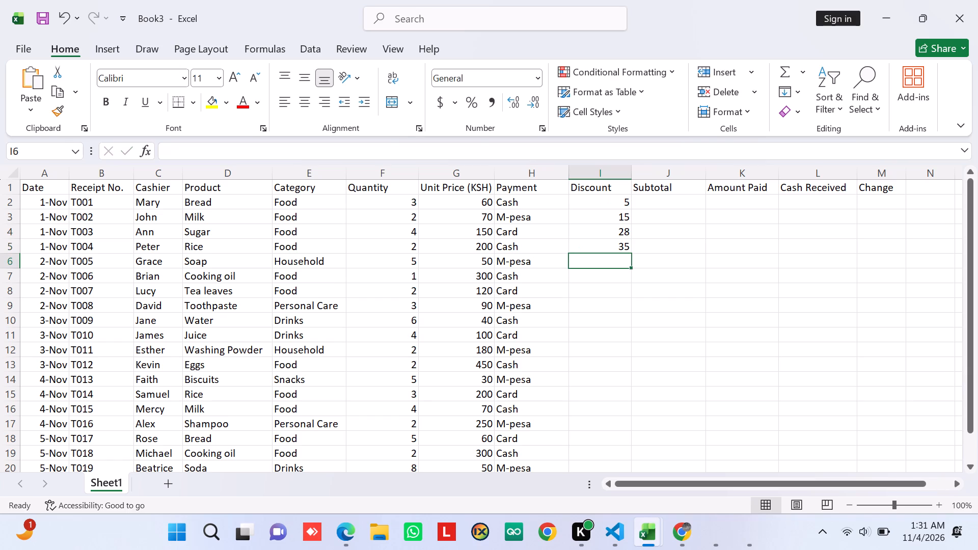
Enter the discounts for receipts T005 and T006 in cells I6 and I7: 7 and 40.
key(7)
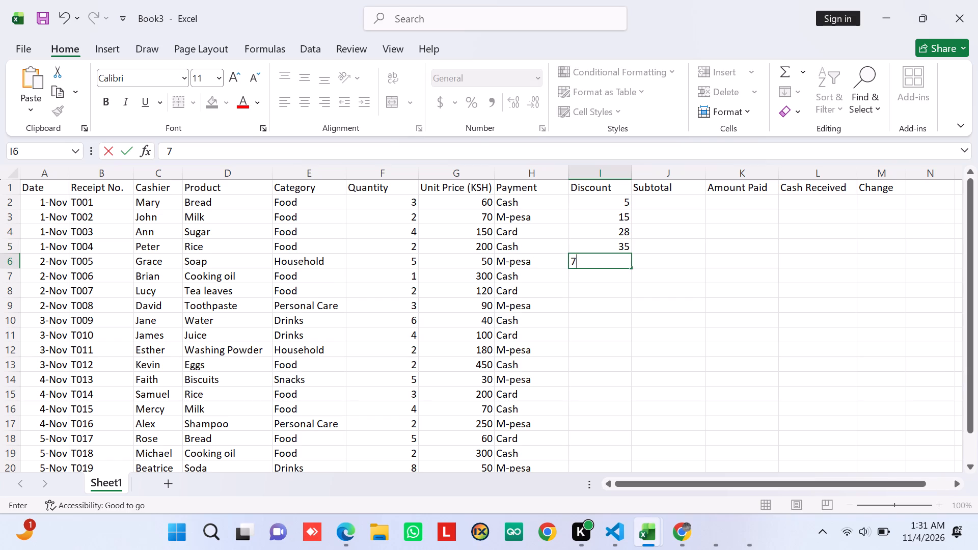
key(Down)
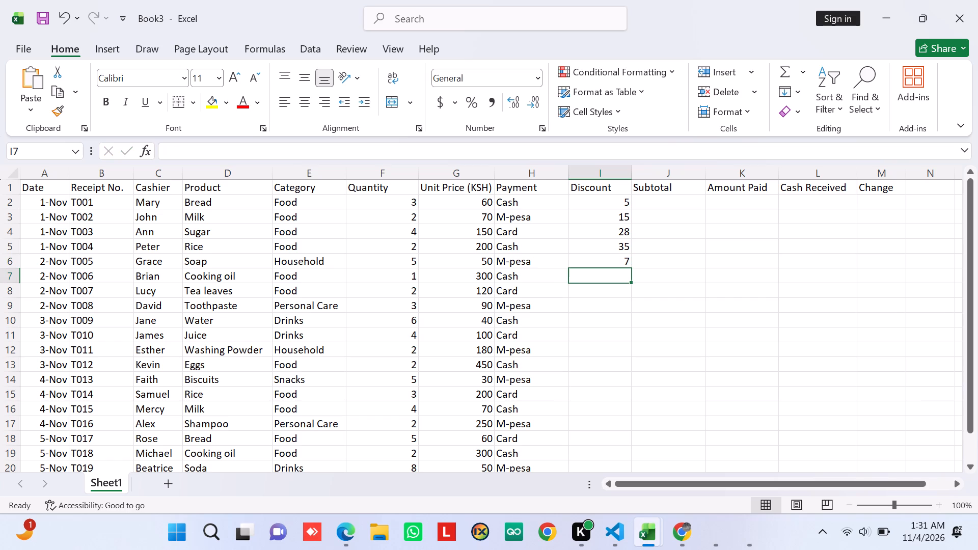
key(3)
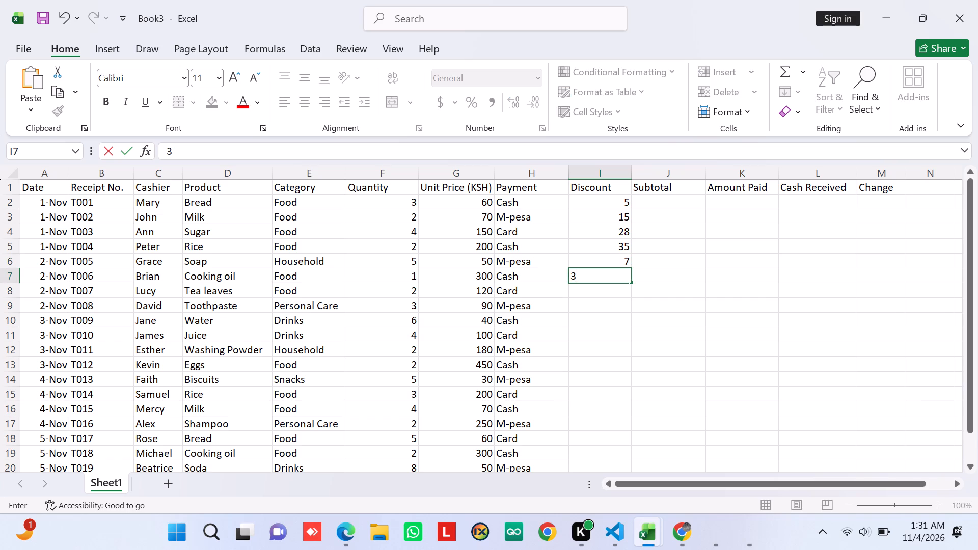
key(BackSpace)
key(4)
key(0)
key(Down)
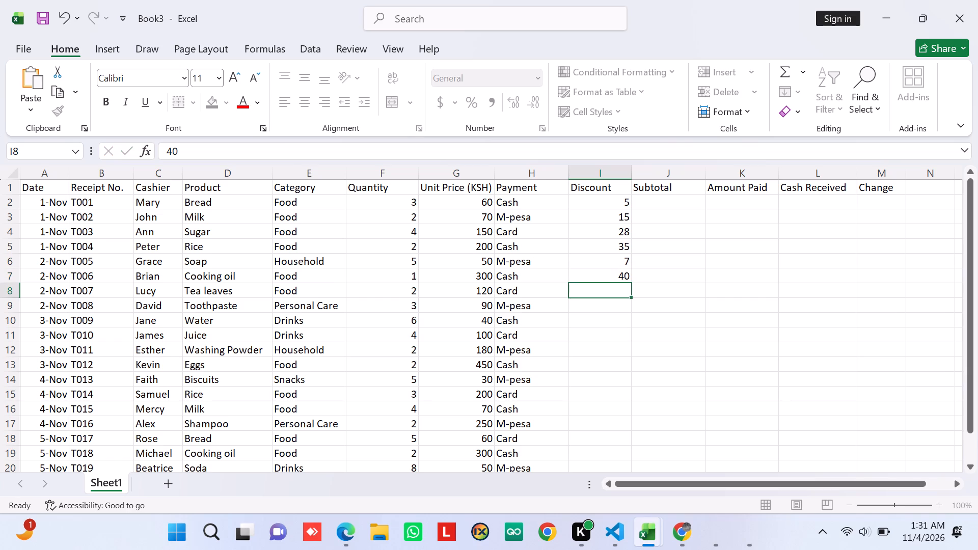
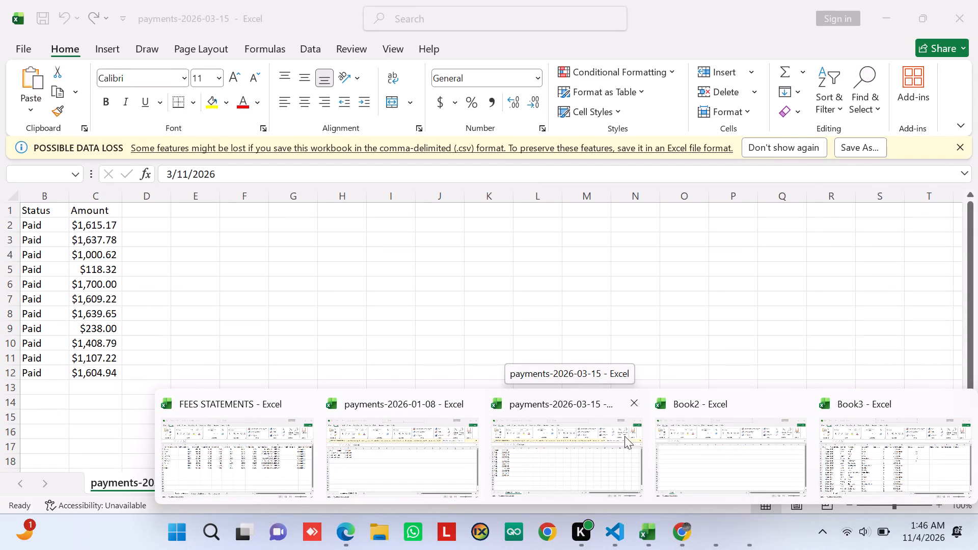
Close payments-2026-03-15 with its changes saved, close payments-2026-01-08, Book2 and FEES STATEMENTS, and return to cell I8 in Book3.
click(636, 405)
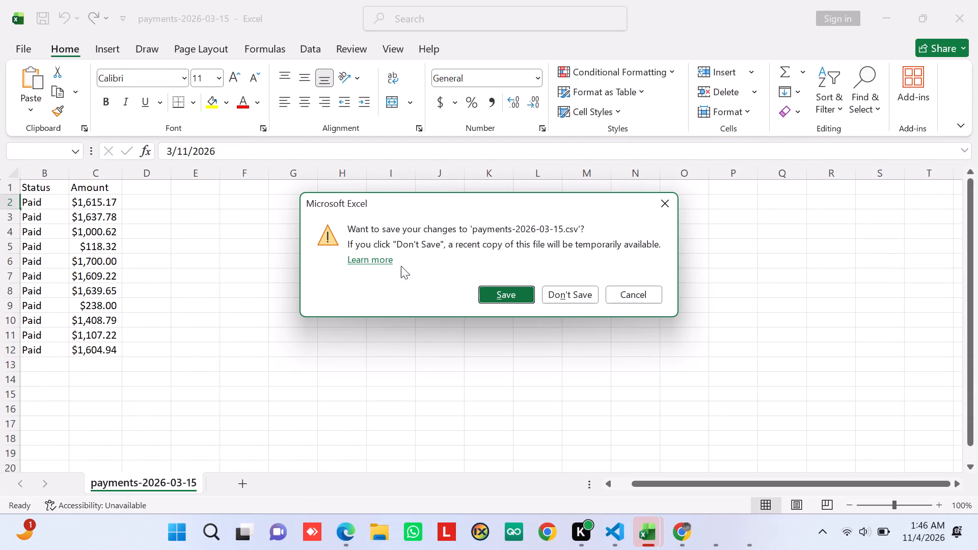
click(515, 295)
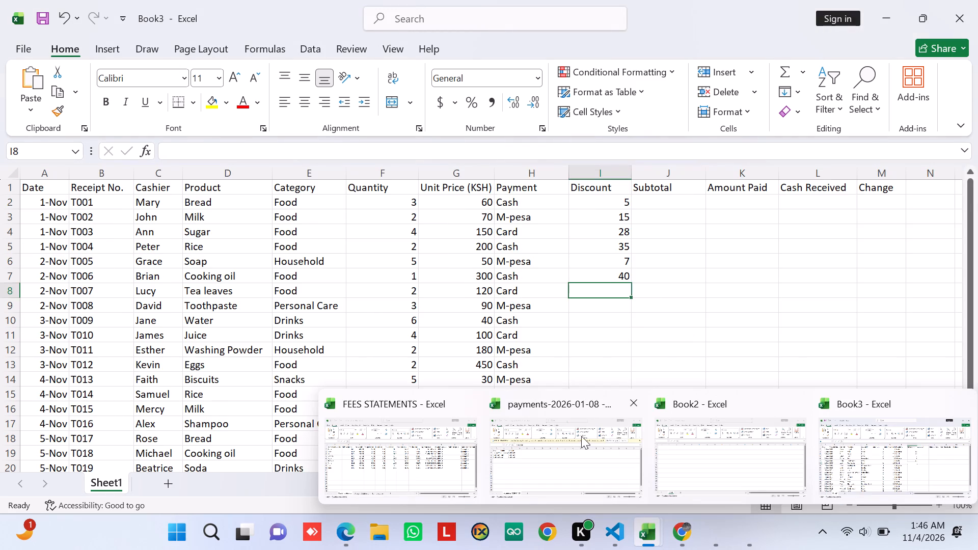
click(631, 408)
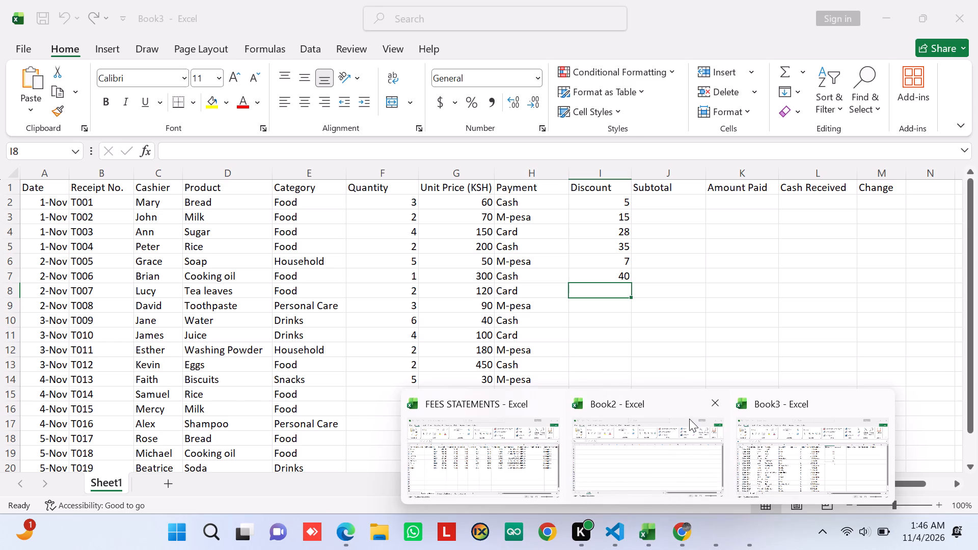
click(712, 411)
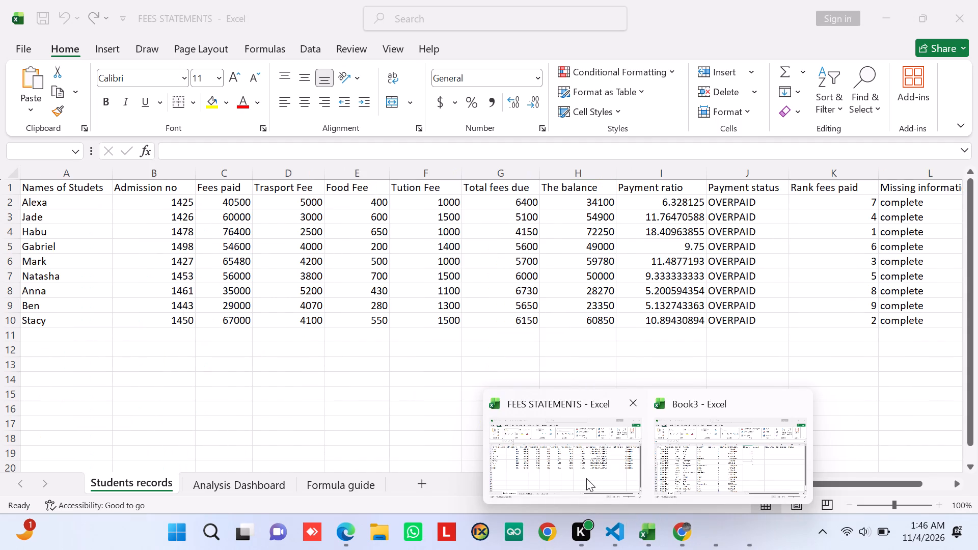
click(640, 400)
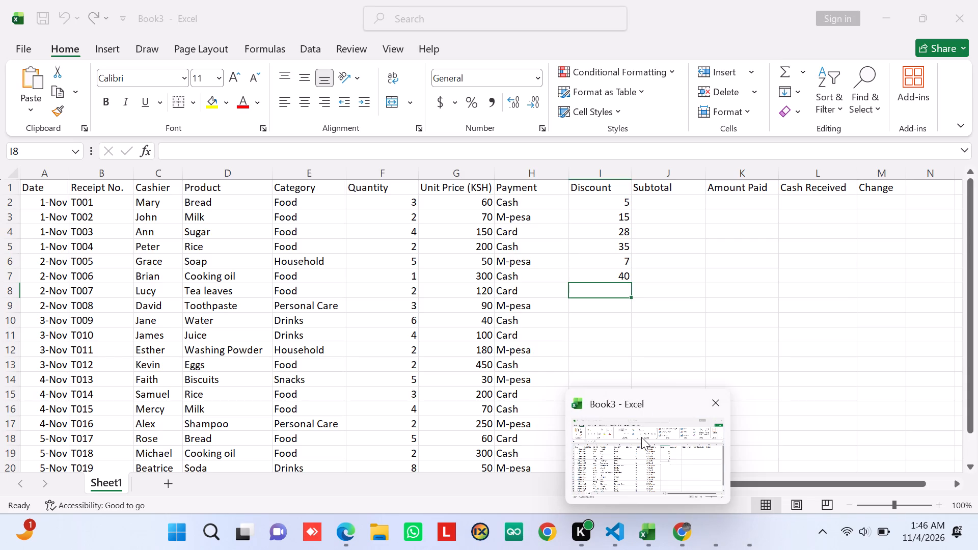
click(641, 437)
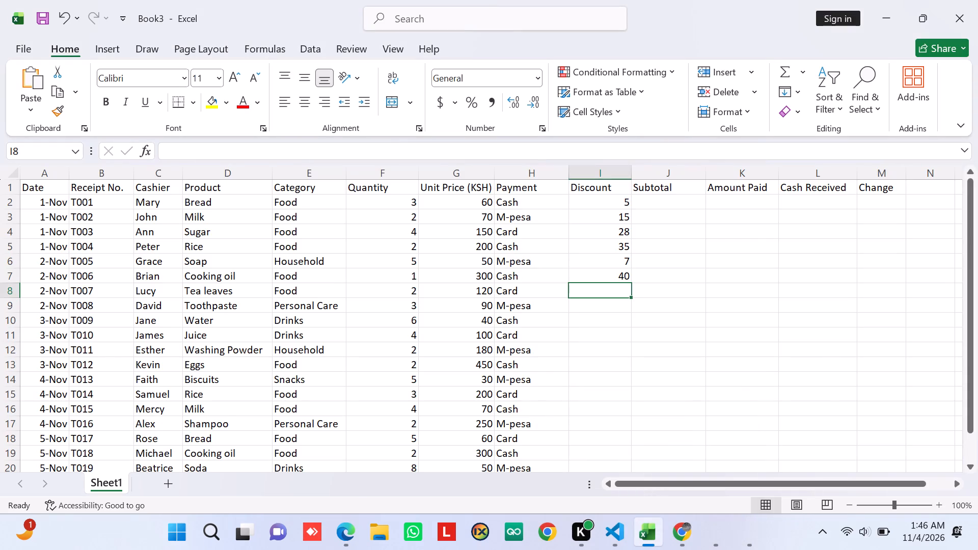
click(608, 285)
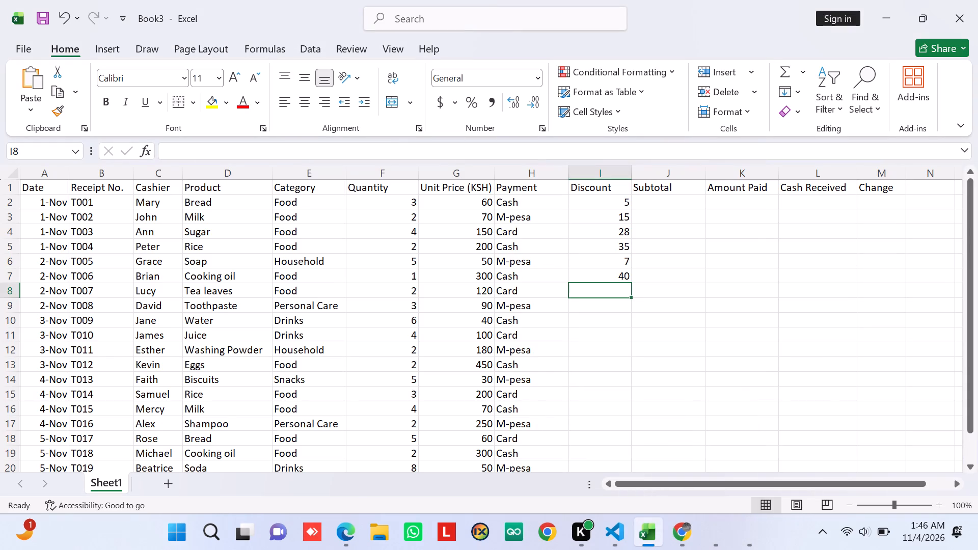
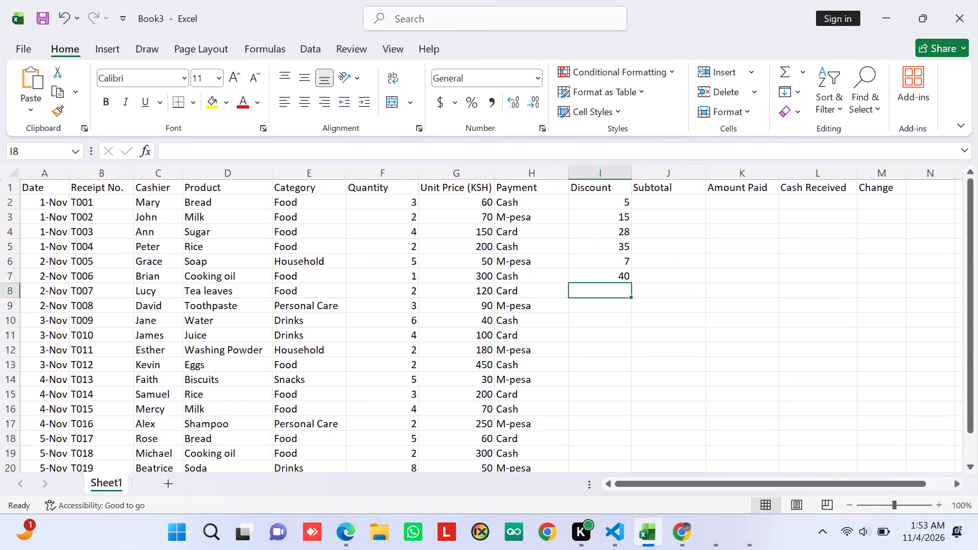
Enter the discounts for receipts T007 to T012 in I8:I13 as 17, 12, 0, 6, 20 and 45.
text(17)
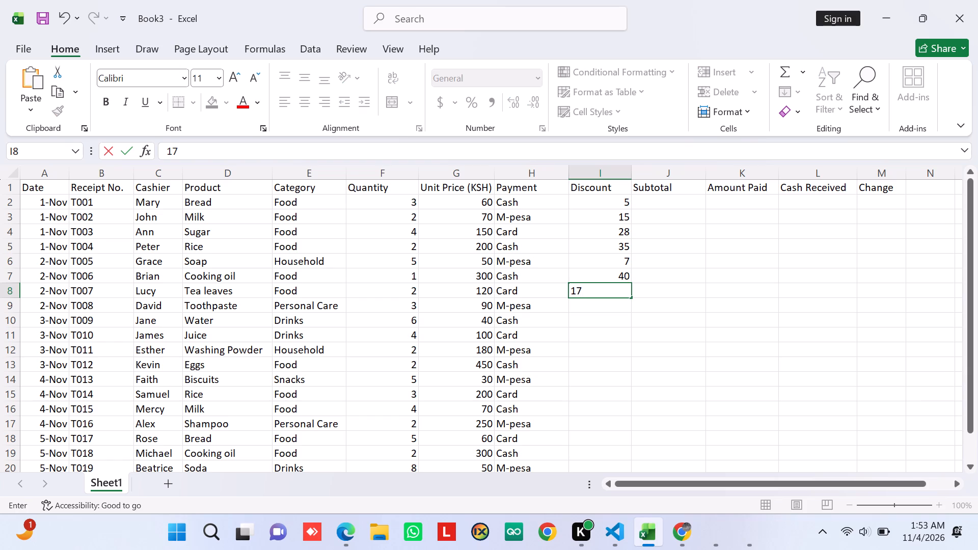
key(Down)
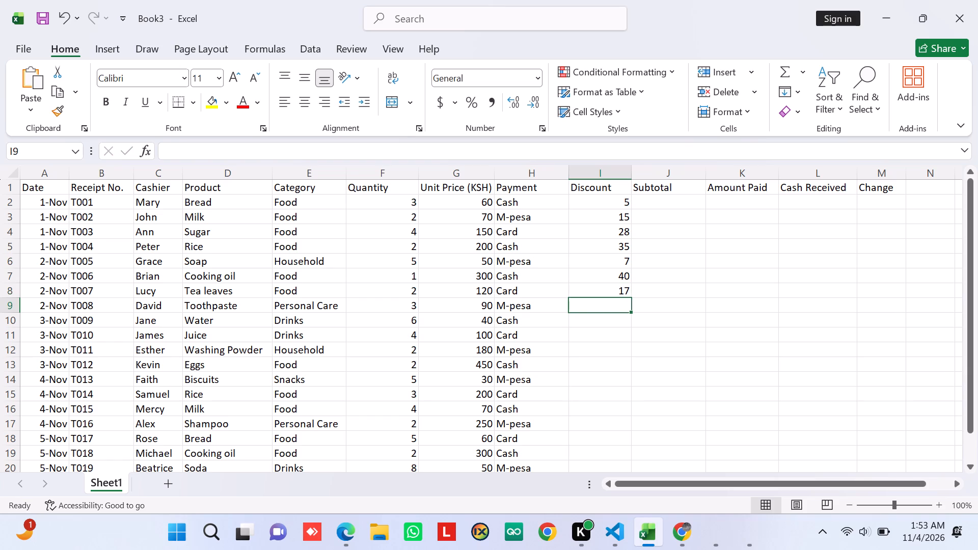
text(12)
key(Down)
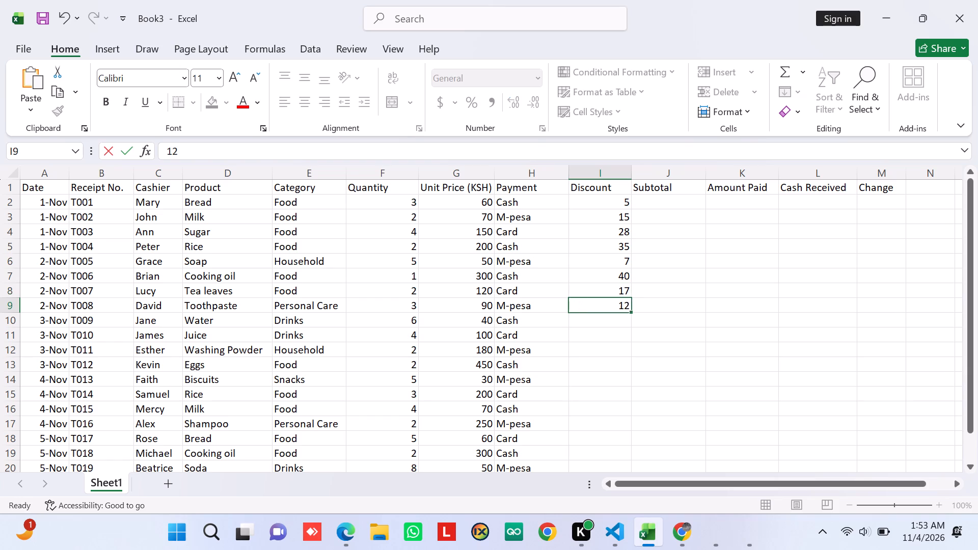
key(0)
key(Down)
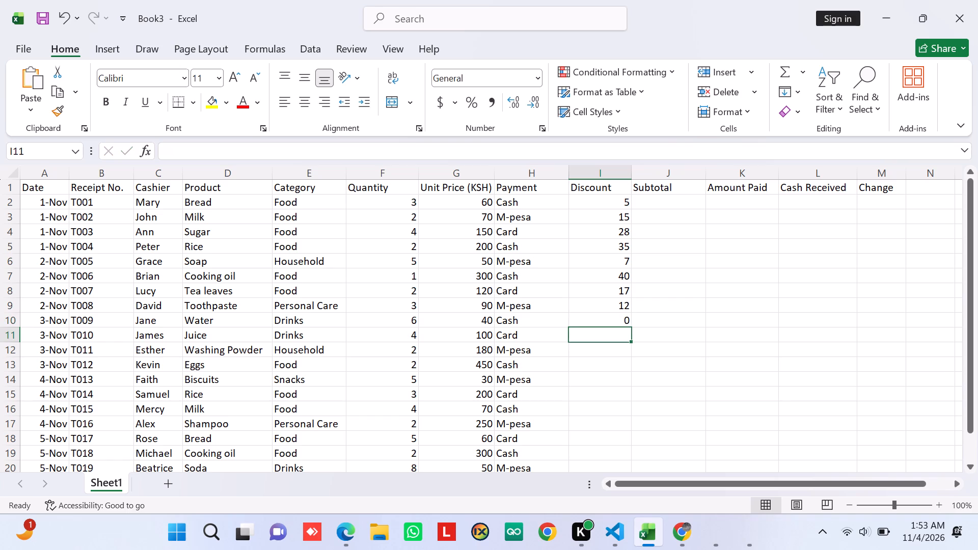
key(6)
key(Down)
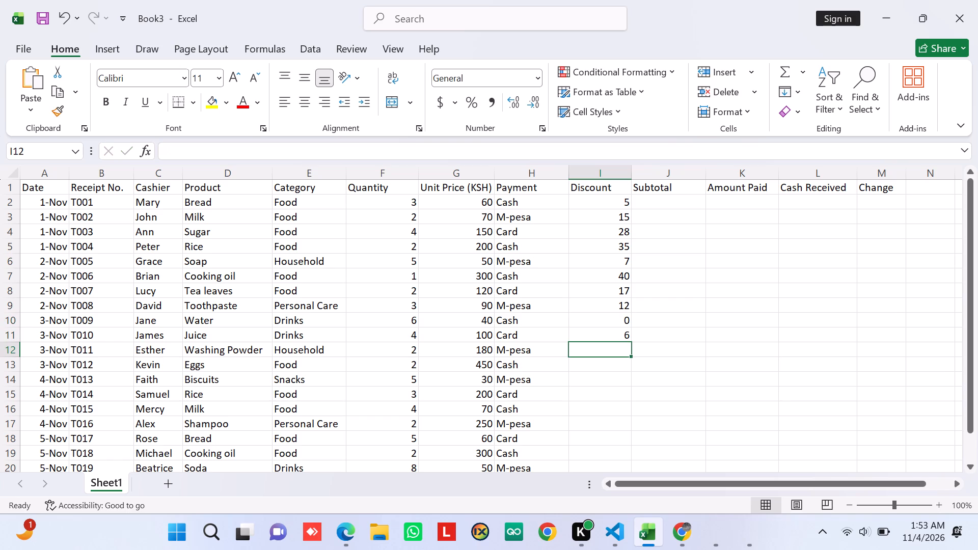
text(20)
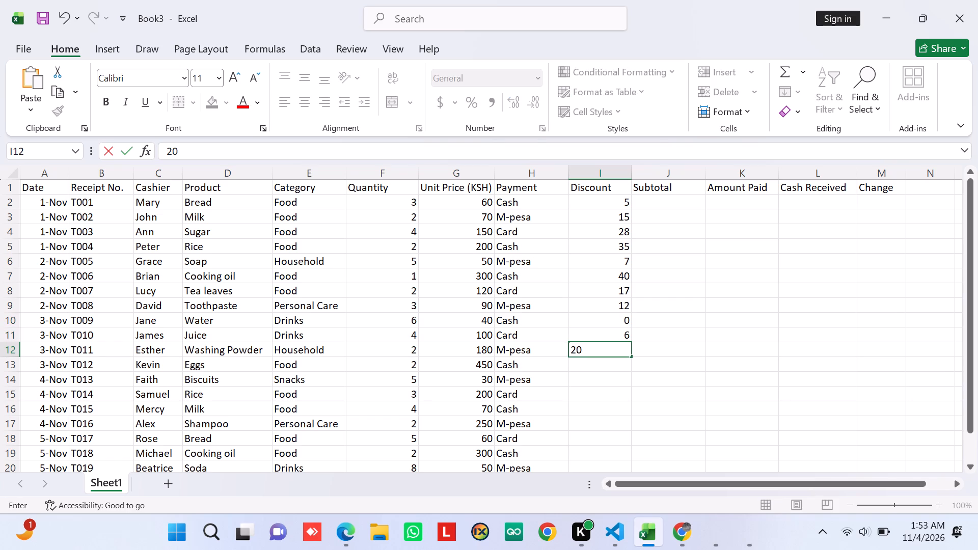
key(Down)
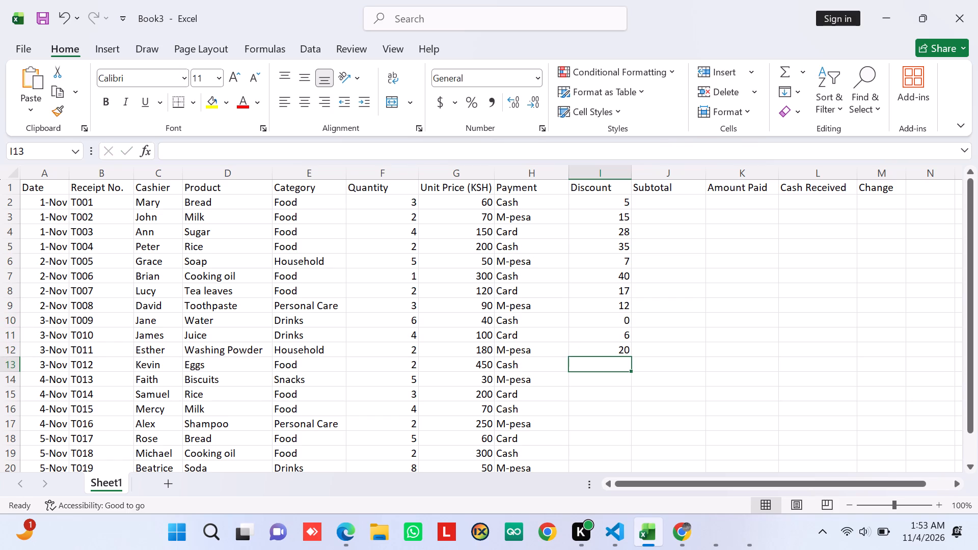
text(45)
key(Down)
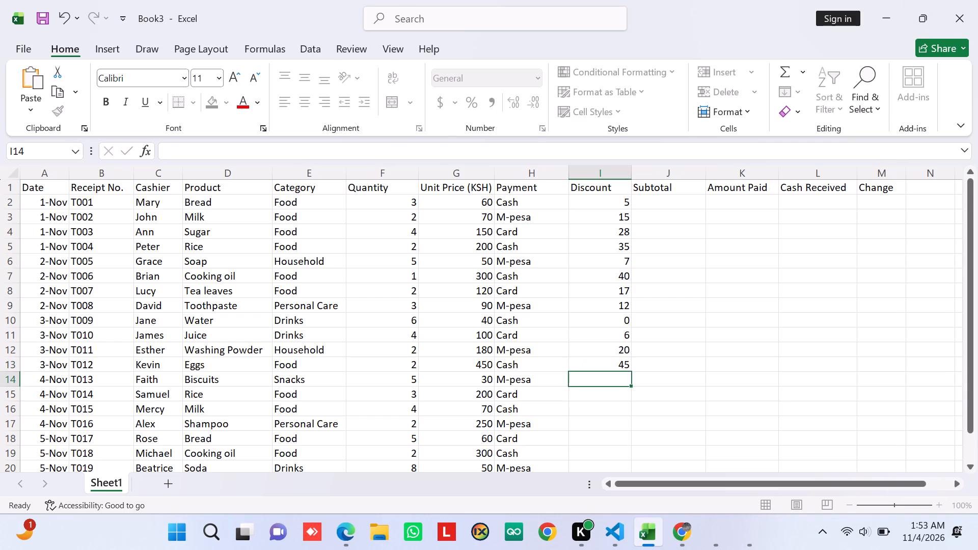
Enter the discounts for receipts T013 to T016 in I14:I17 as 0, 15, 3 and 21.
key(0)
key(Down)
key(1)
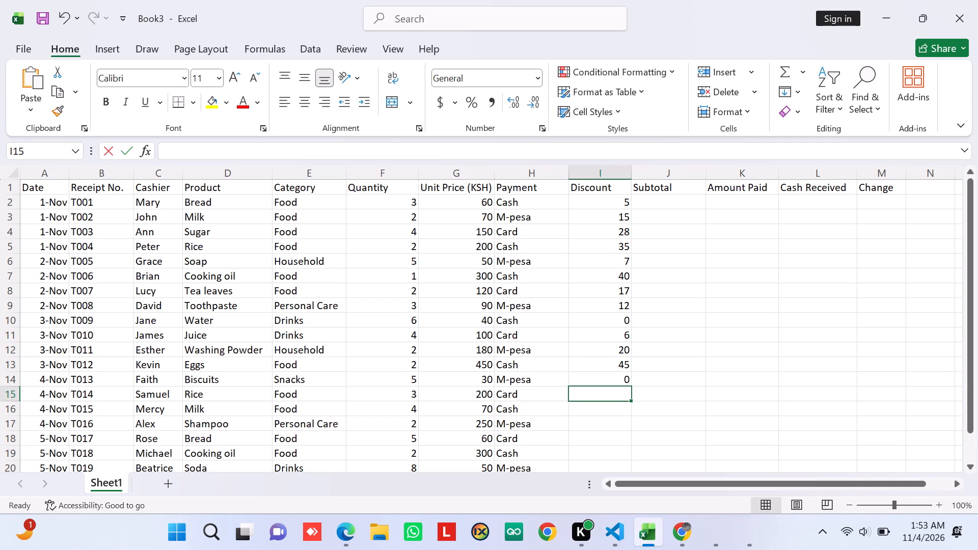
key(5)
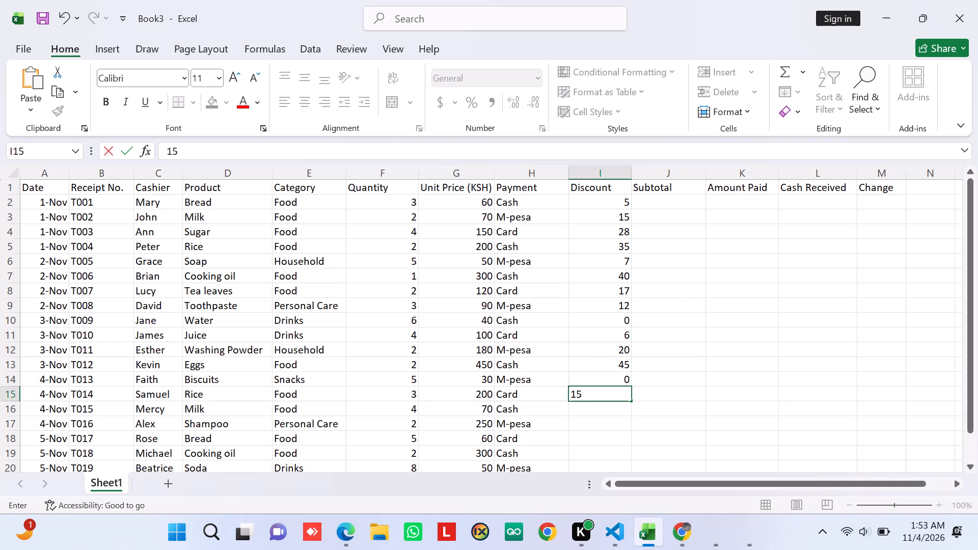
key(Down)
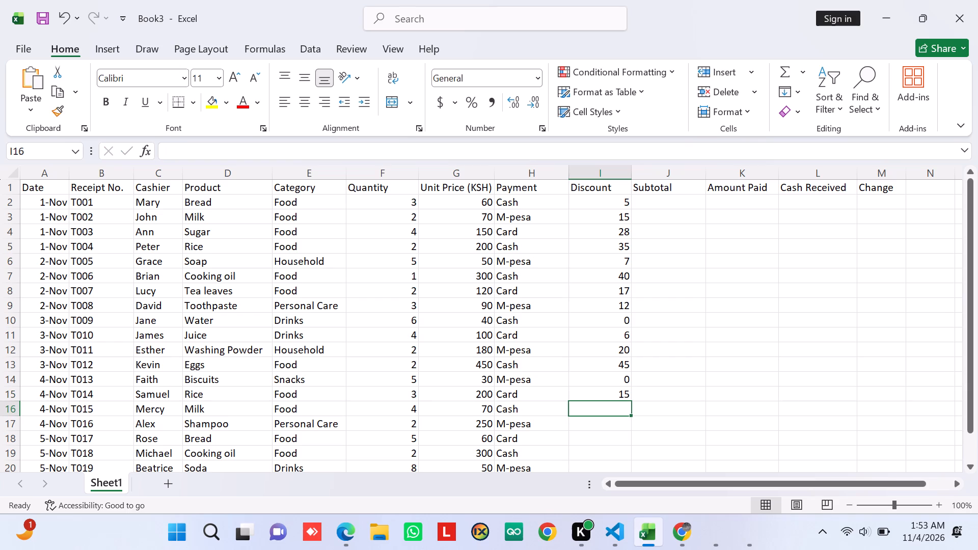
key(3)
key(Down)
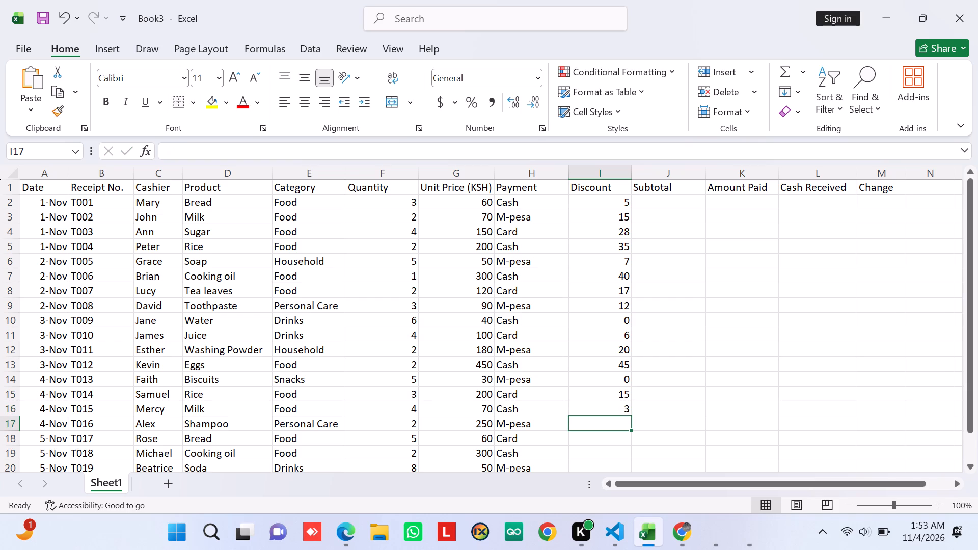
text(21)
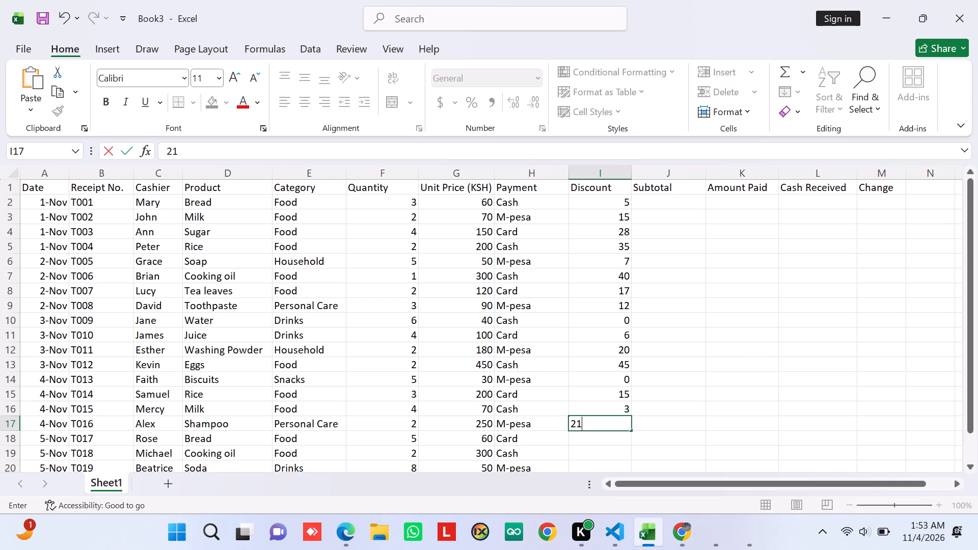
key(Down)
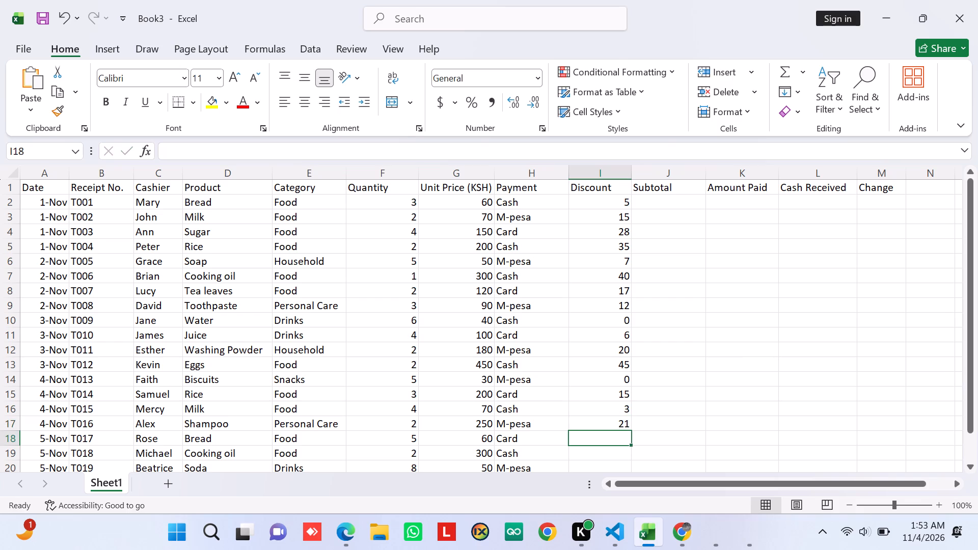
Enter the discounts for receipts T017 to T020 in I18:I21 as 5, 38, 4 and 0.
key(5)
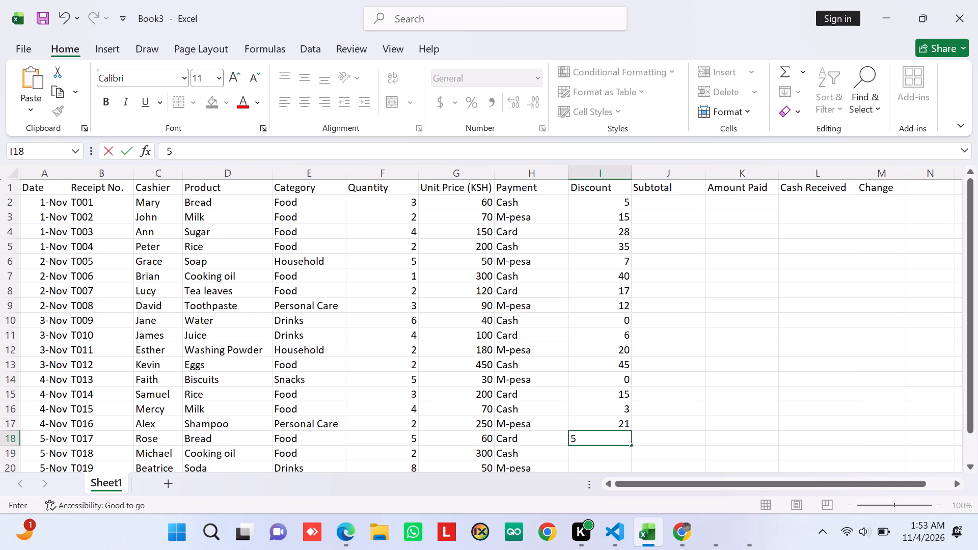
key(BackSpace)
key(5)
key(Down)
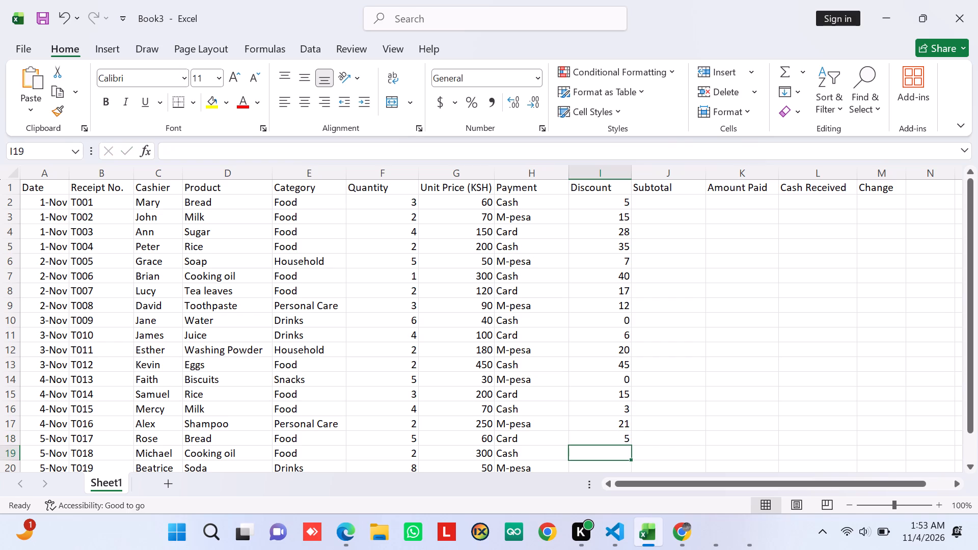
key(3)
key(8)
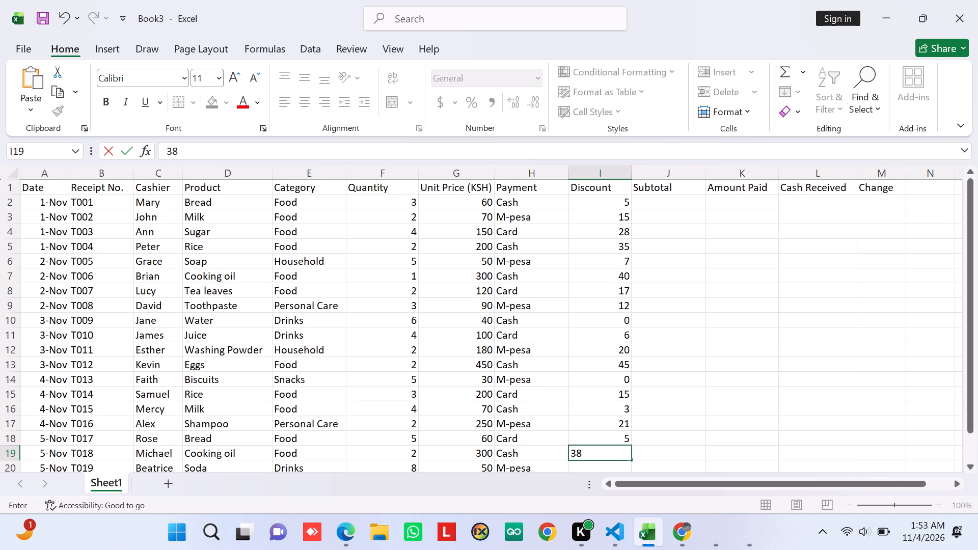
key(Down)
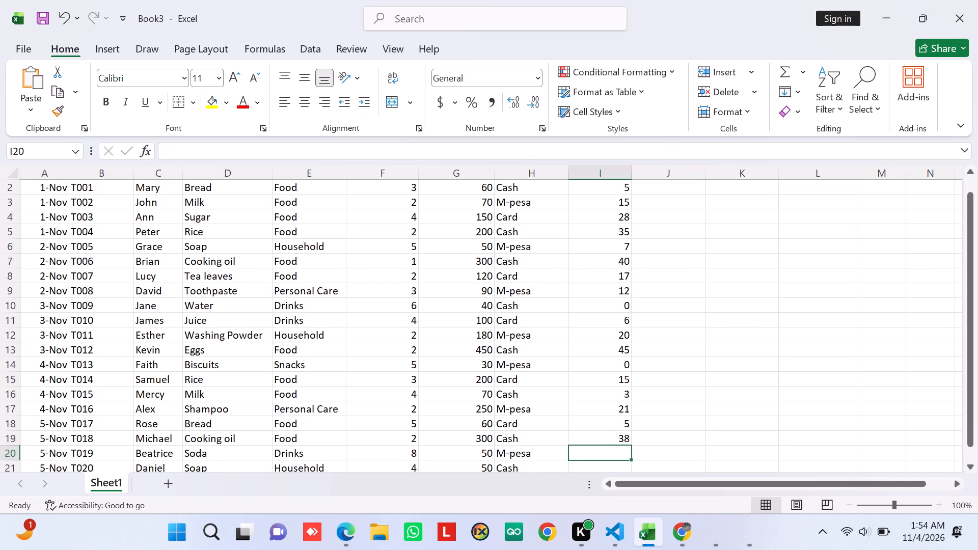
key(4)
key(Down)
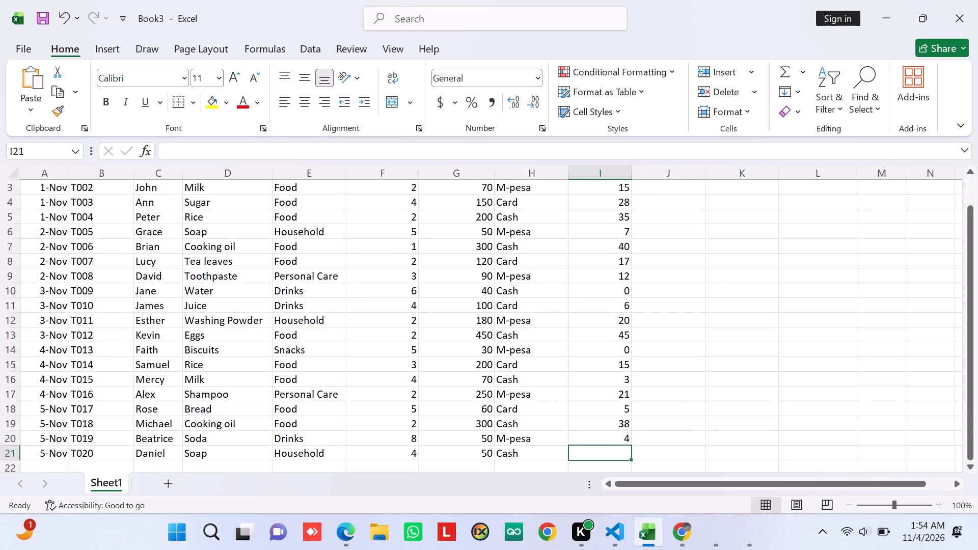
key(0)
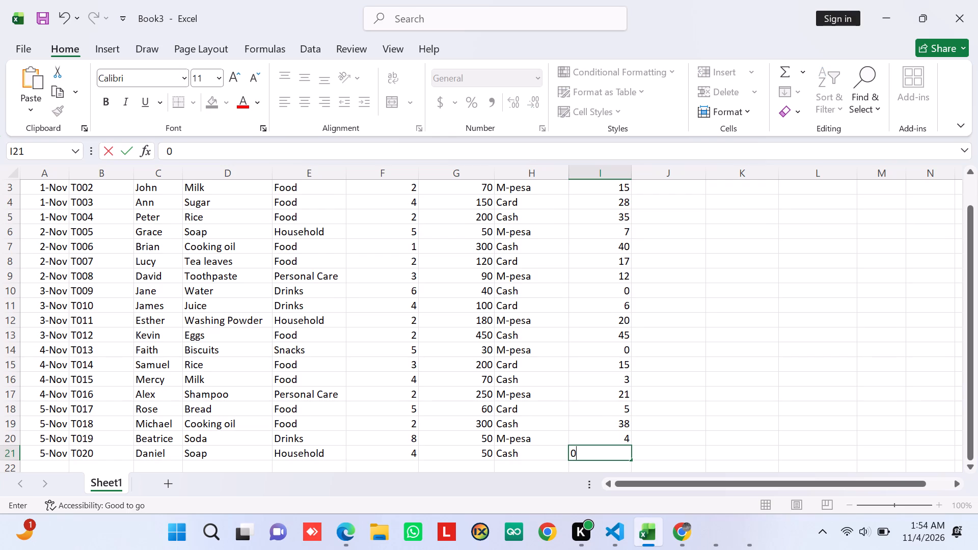
Enter the formula =(F2*G2) in J2 to calculate the subtotal for receipt T001.
scroll(581, 271, up, 2)
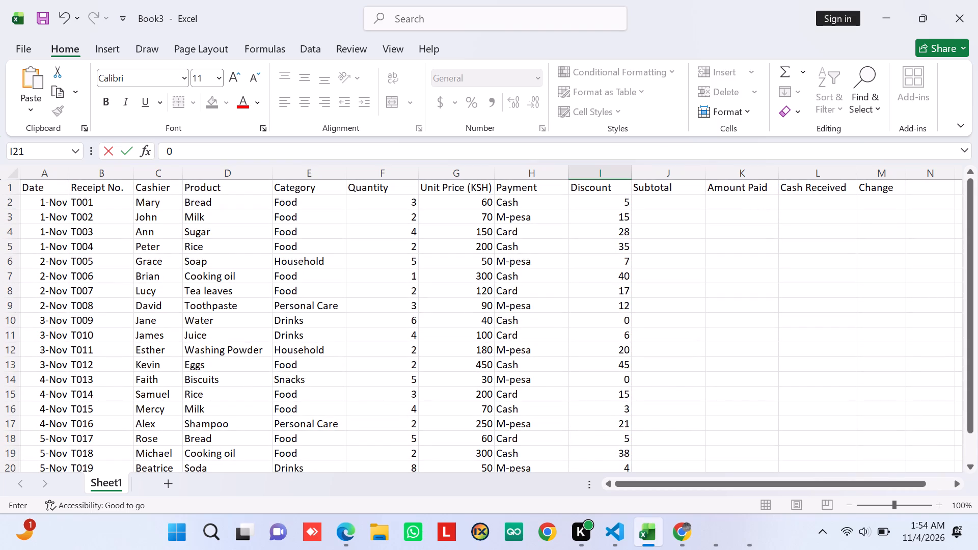
click(657, 196)
key(equal)
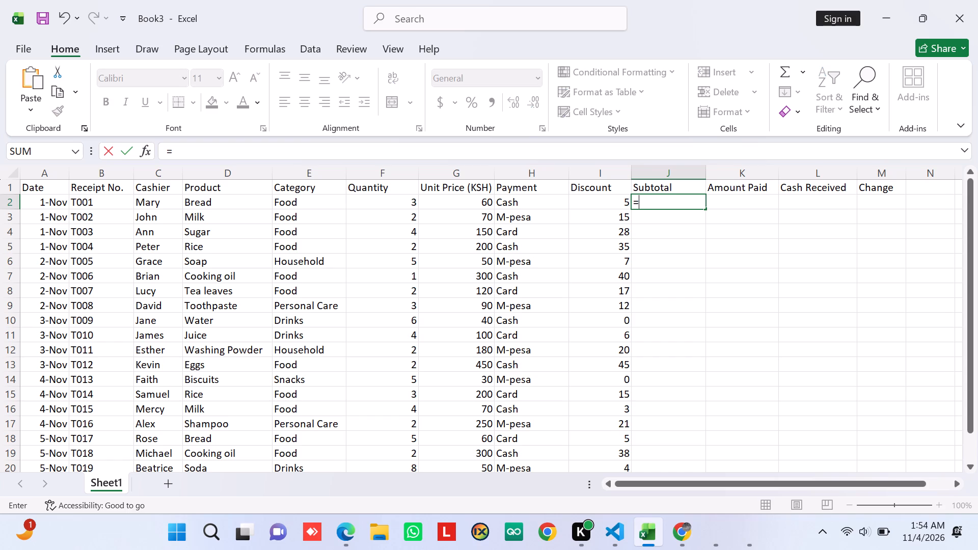
text(SI)
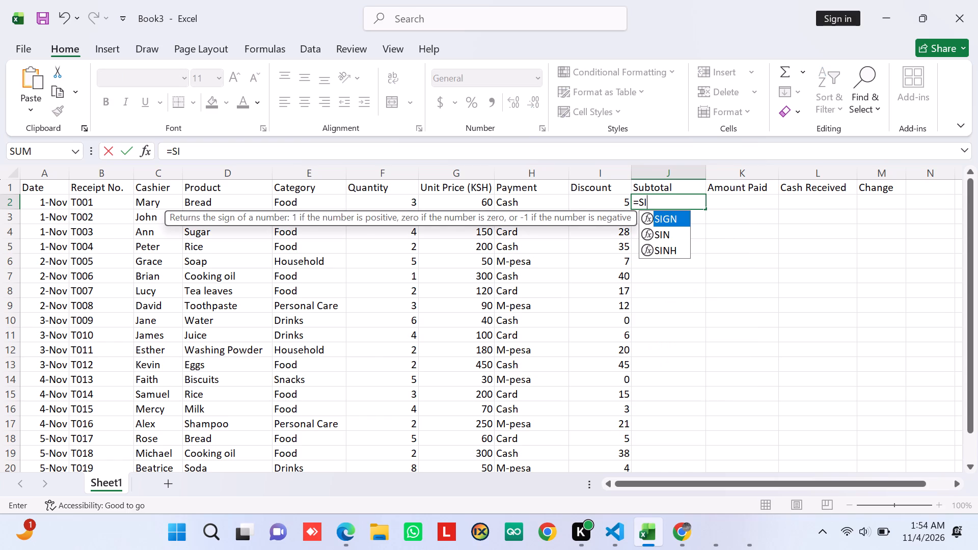
key(BackSpace)
text(UM)
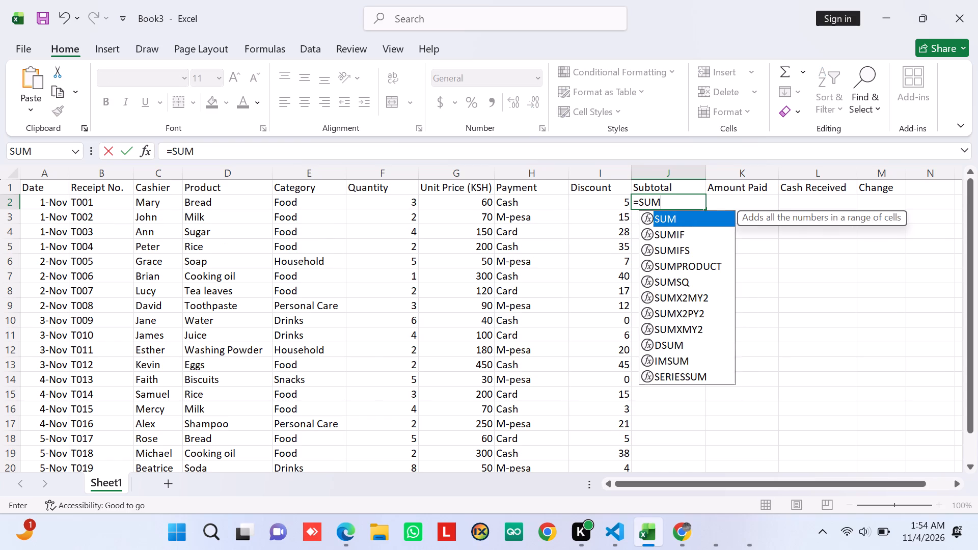
key(shift+parenleft)
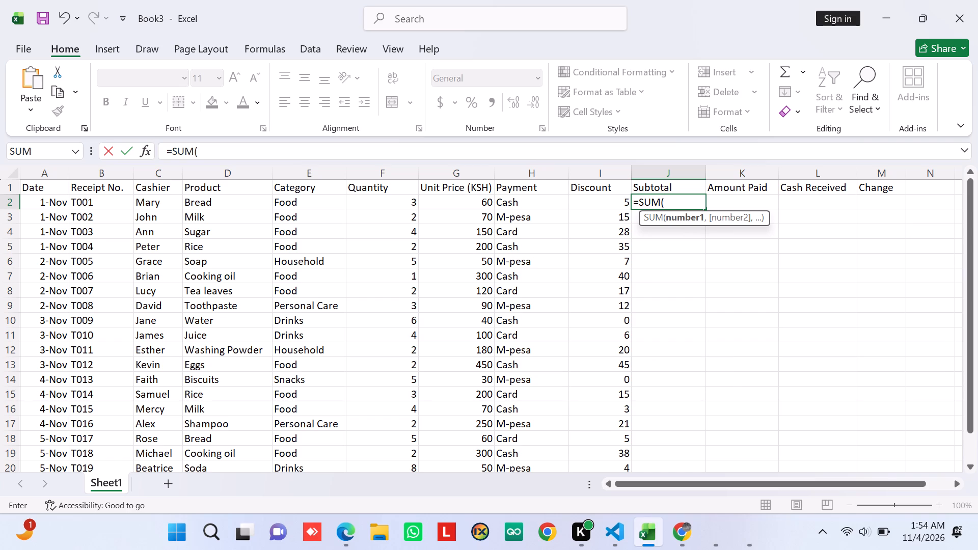
key(f)
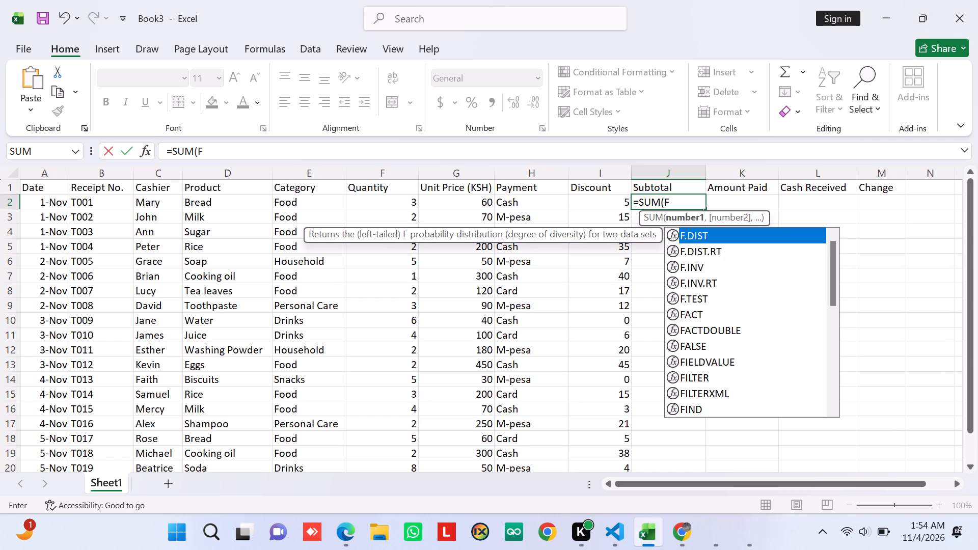
key(2)
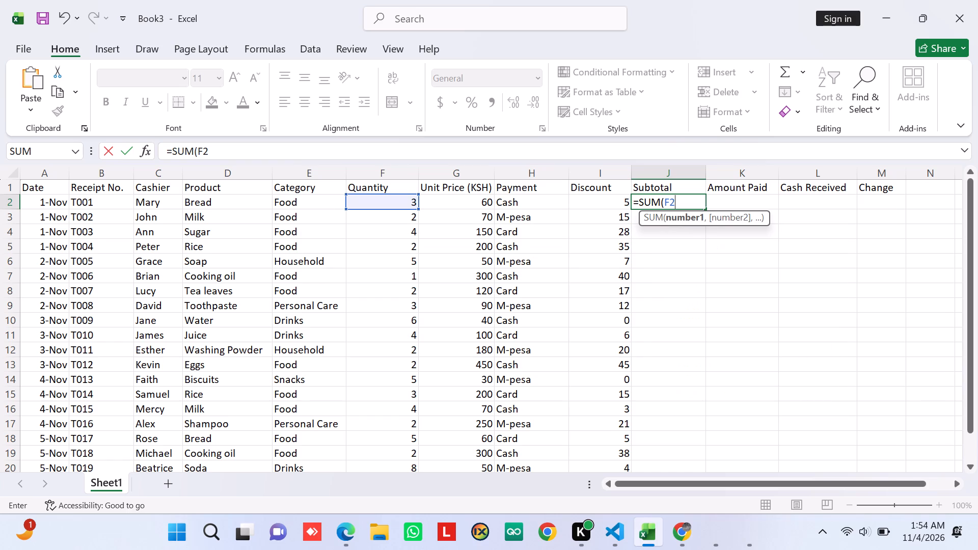
key(shift+asterisk)
key(g)
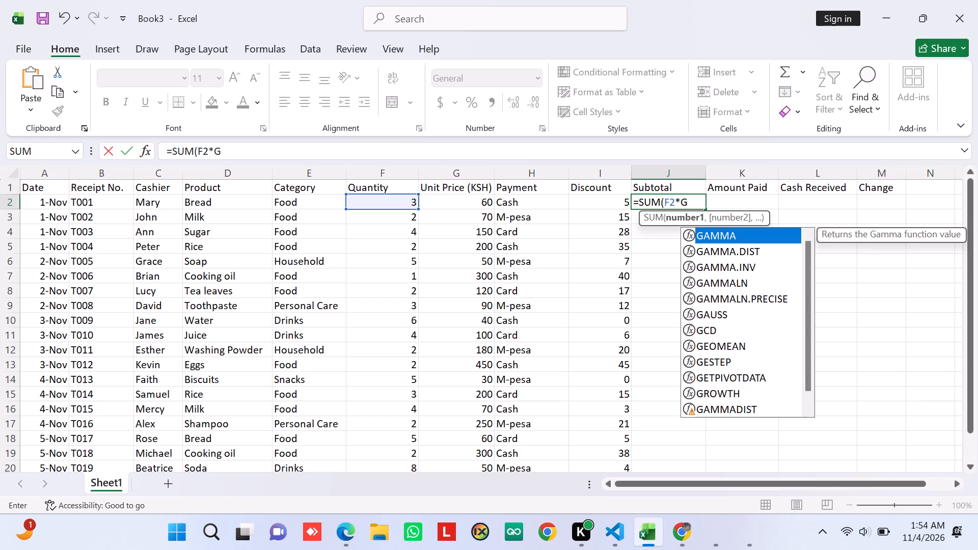
key(2)
key(shift+parenright)
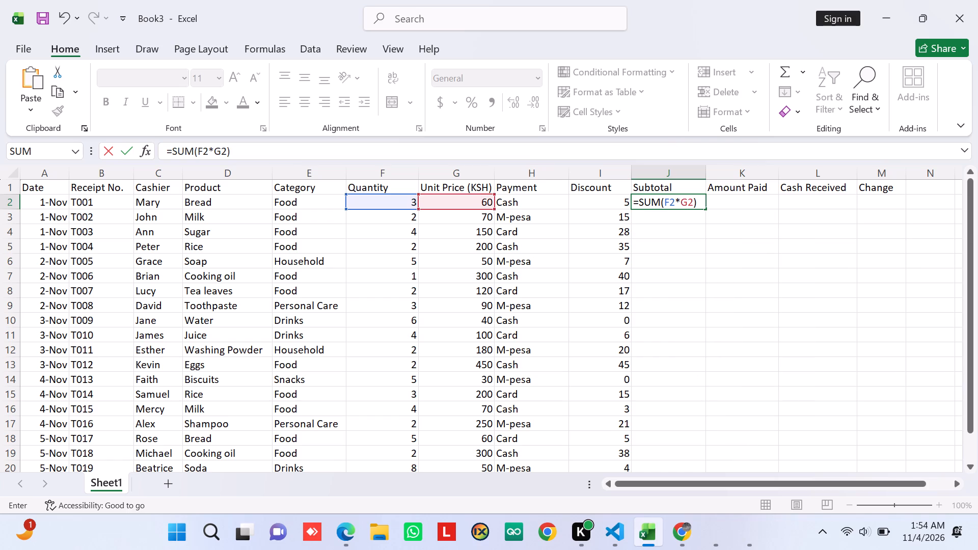
click(661, 205)
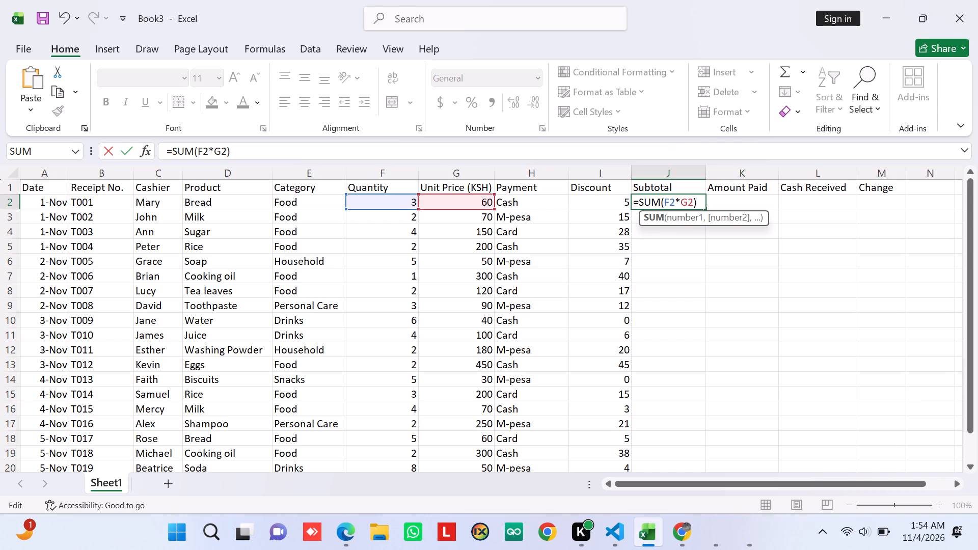
key(BackSpace)
key(BackSpace)
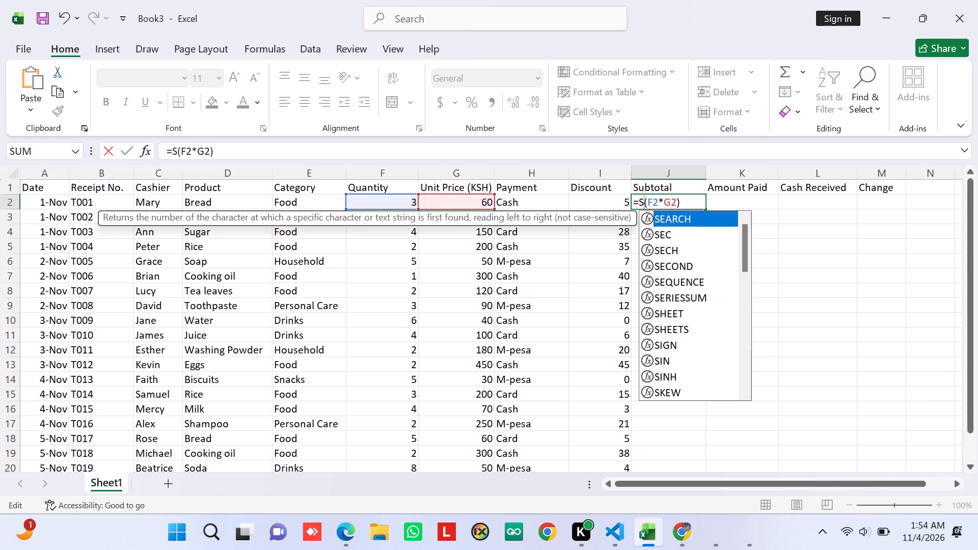
key(BackSpace)
key(Return)
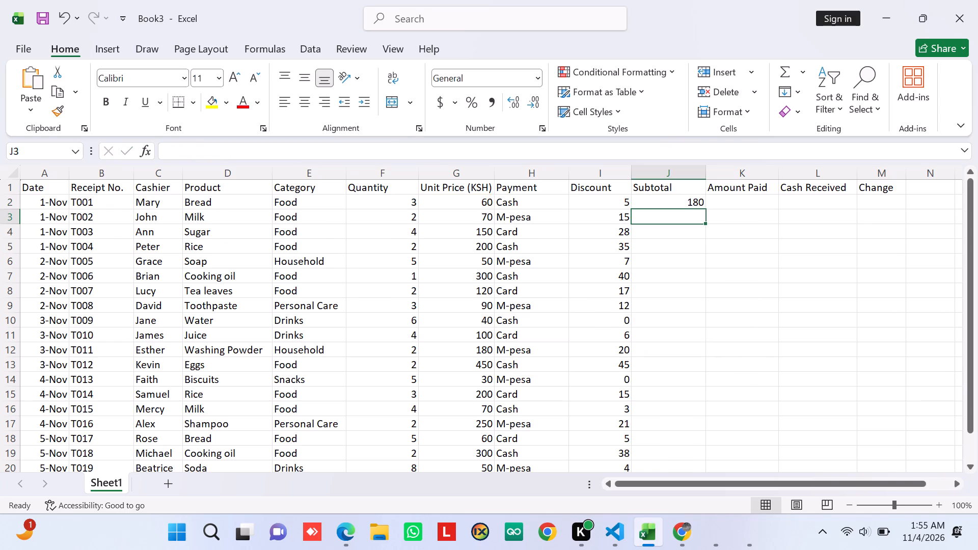
Fill the subtotal formula from J2 down to J21, covering receipts T001 to T020.
click(694, 199)
drag(694, 199, 705, 202)
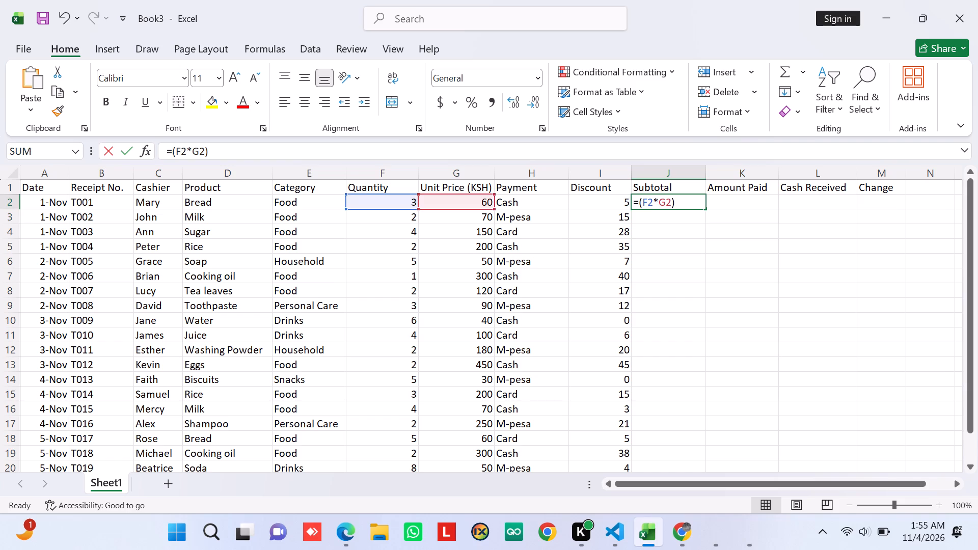
drag(705, 202, 707, 206)
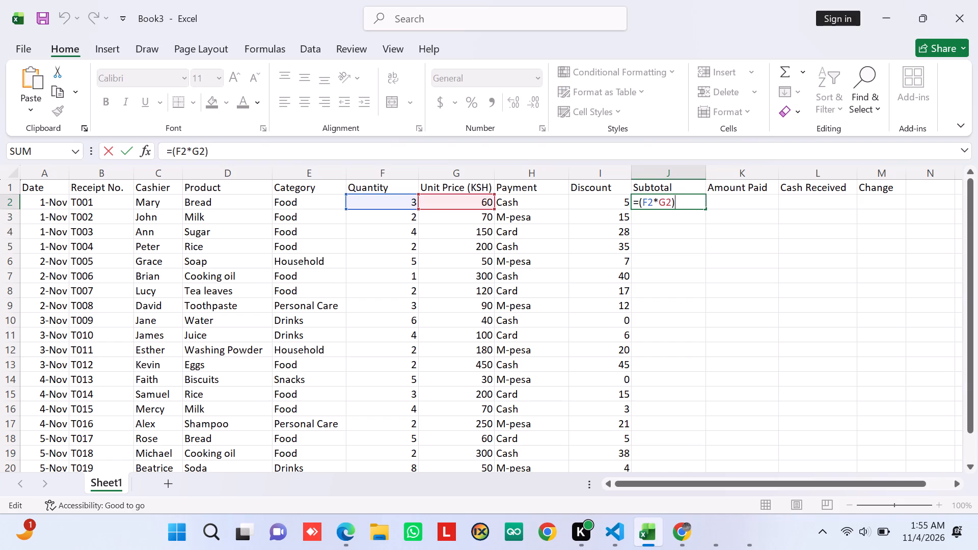
drag(705, 209, 711, 337)
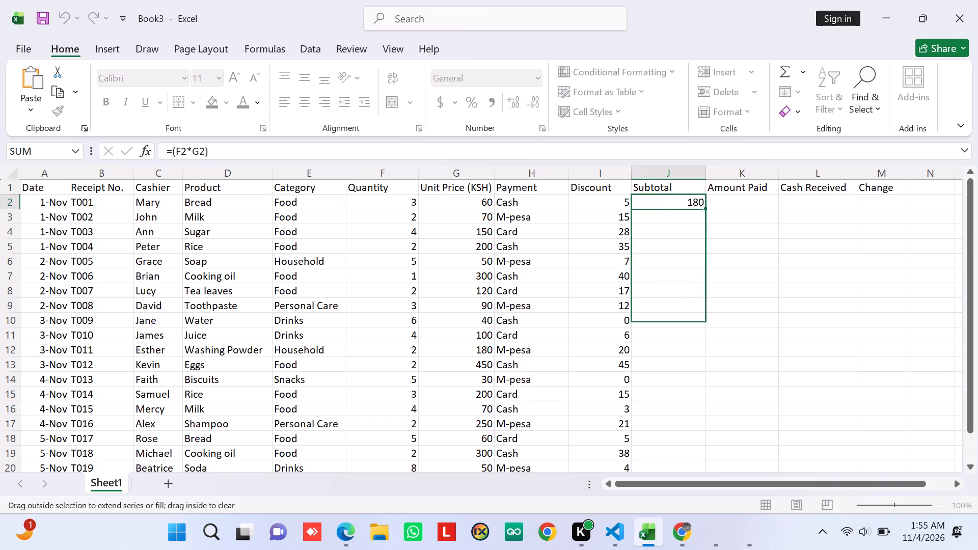
drag(711, 337, 727, 481)
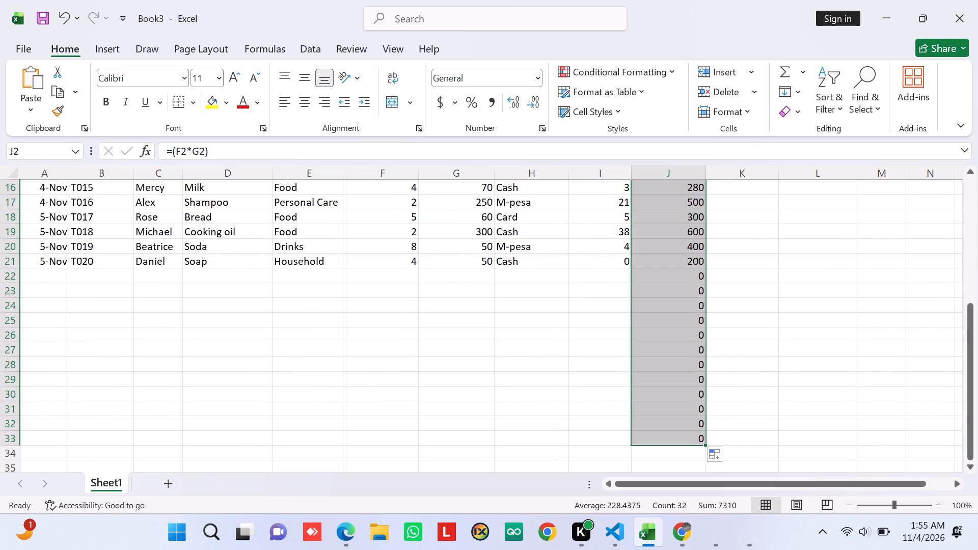
drag(704, 444, 708, 381)
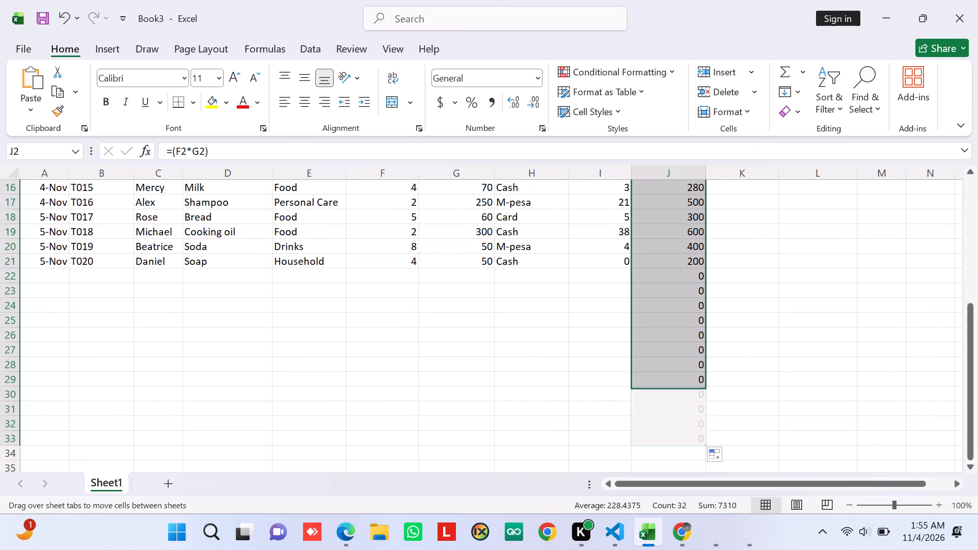
drag(708, 381, 710, 268)
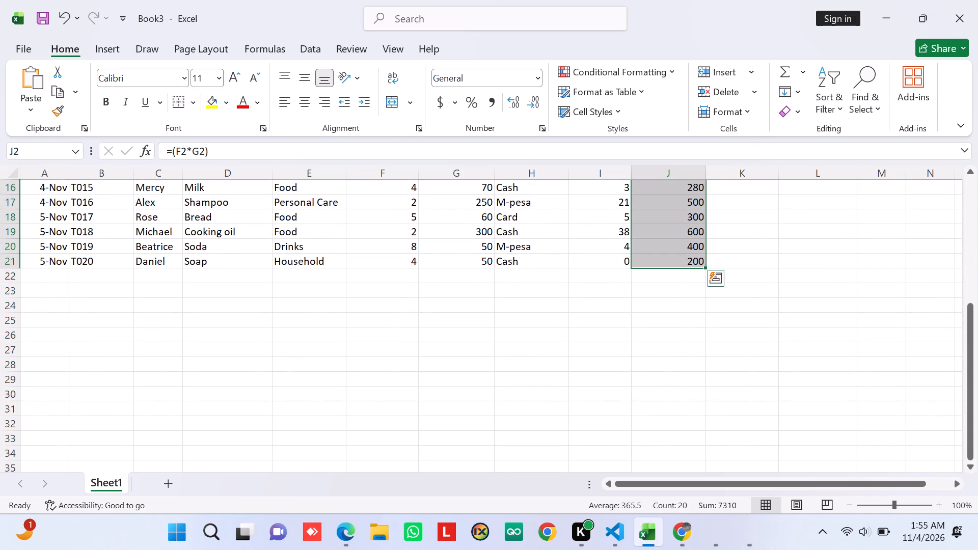
Enter the formula =(J2-I2) in K2 to calculate the amount paid for receipt T001.
scroll(719, 251, up, 3)
scroll(719, 251, down, 3)
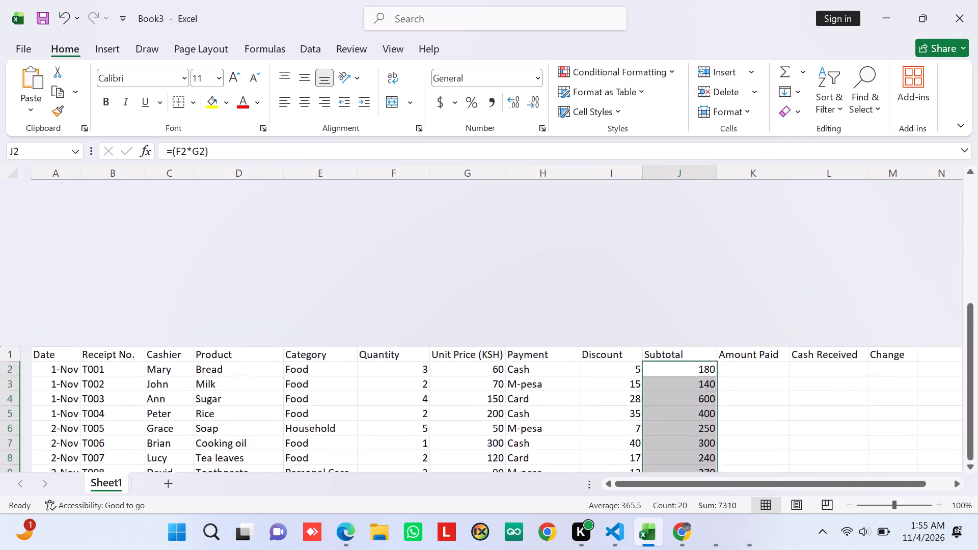
scroll(719, 251, down, 2)
click(722, 203)
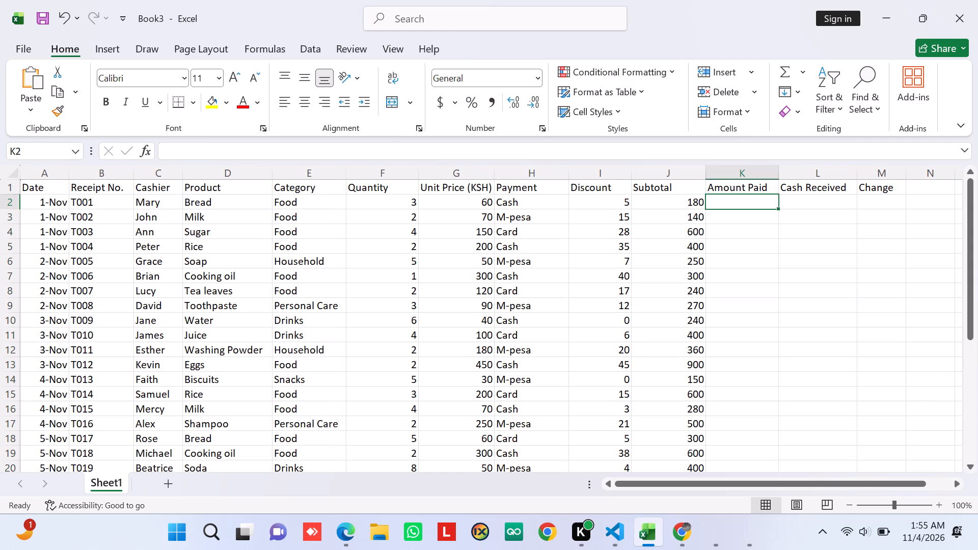
key(shift+plus)
key(BackSpace)
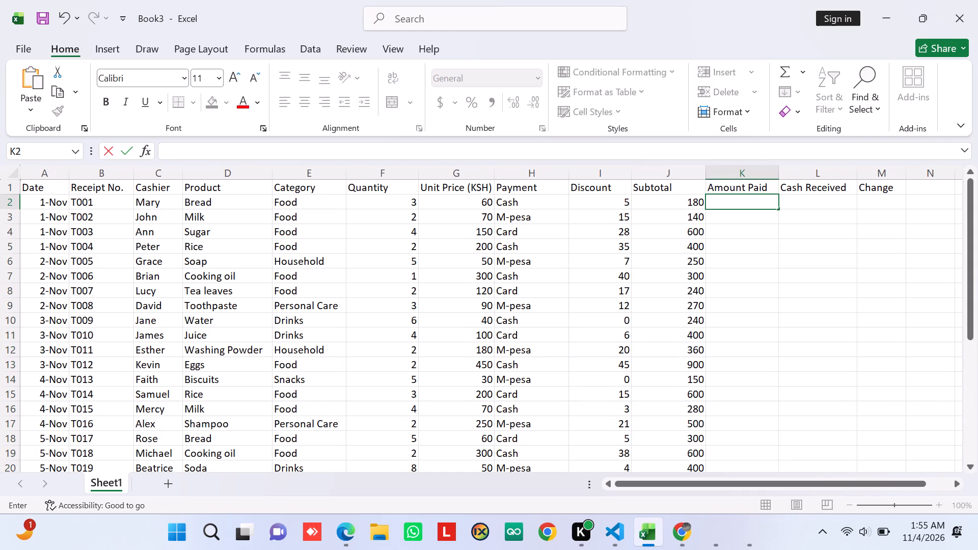
key(equal)
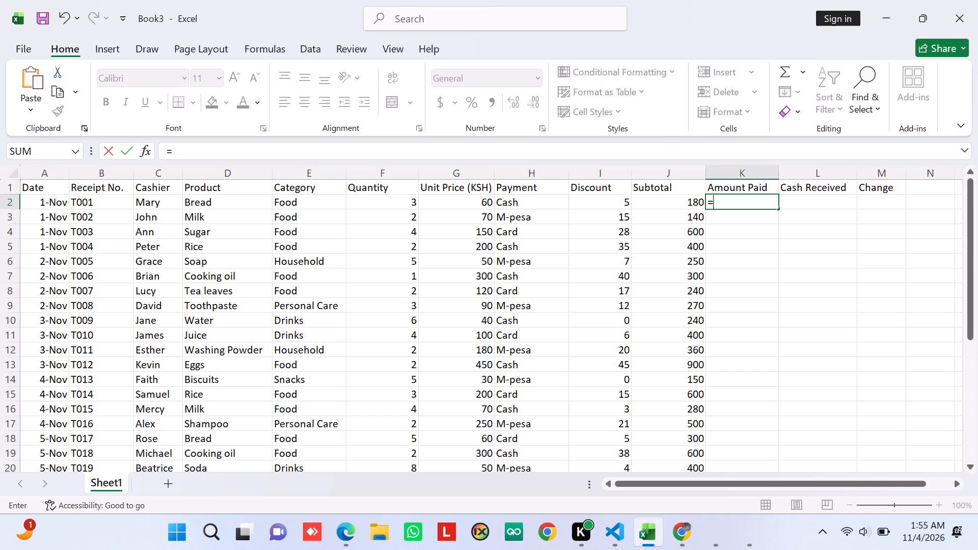
key(shift+parenleft)
key(j)
key(2)
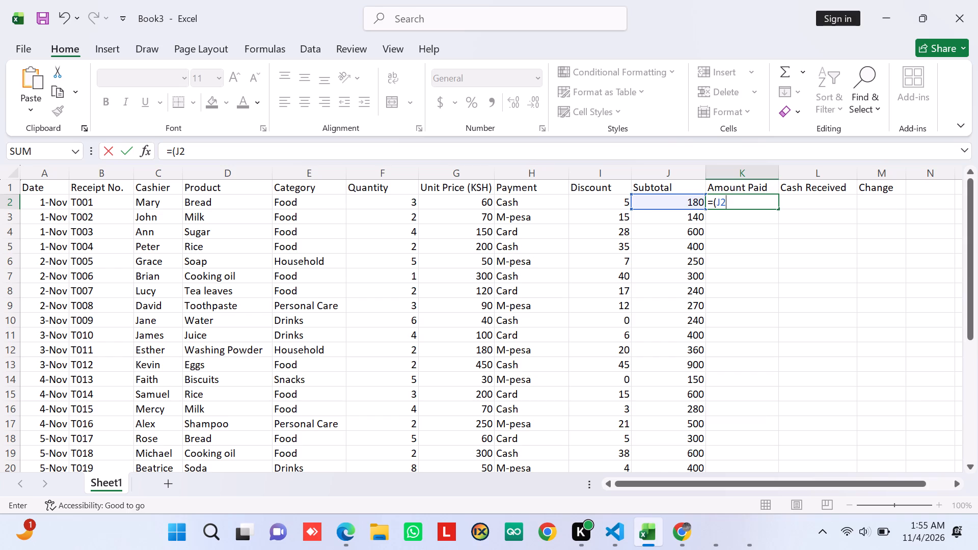
key(minus)
key(i)
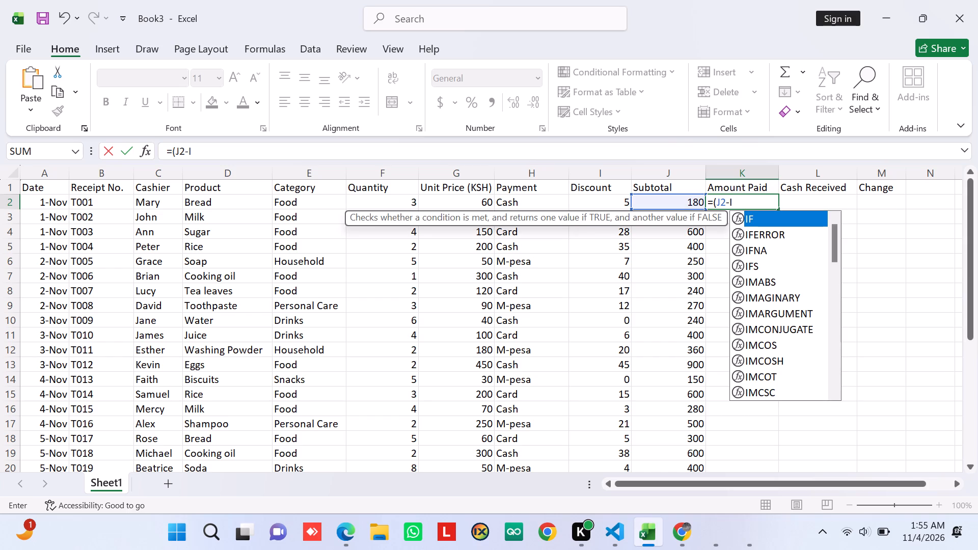
key(2)
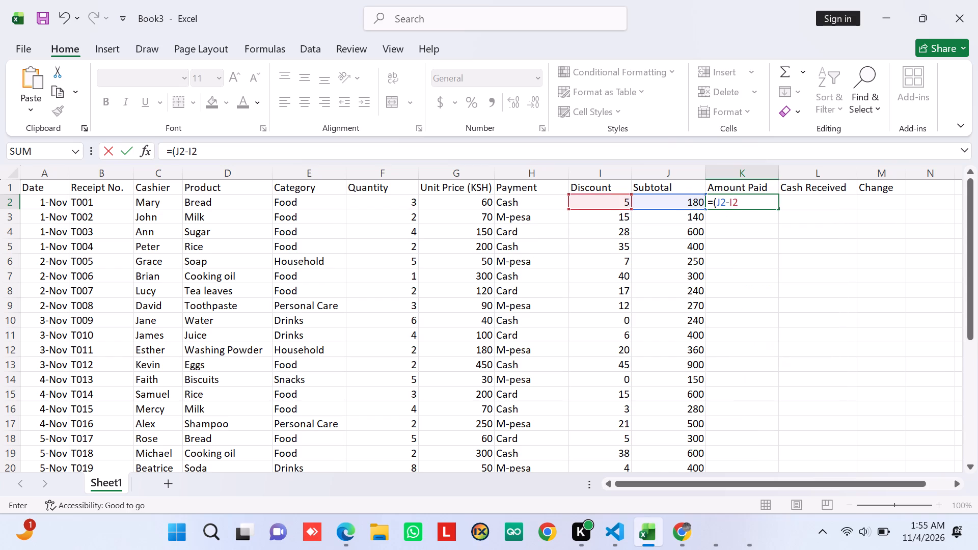
key(shift+parenright)
Fill the amount paid formula from K2 down to K21, covering receipts T001 to T020.
drag(779, 207, 792, 483)
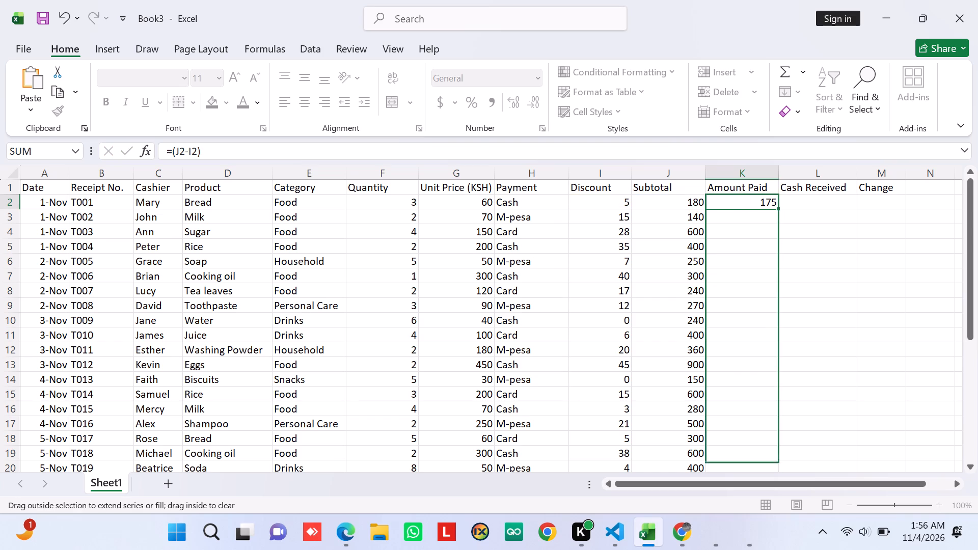
drag(792, 483, 793, 442)
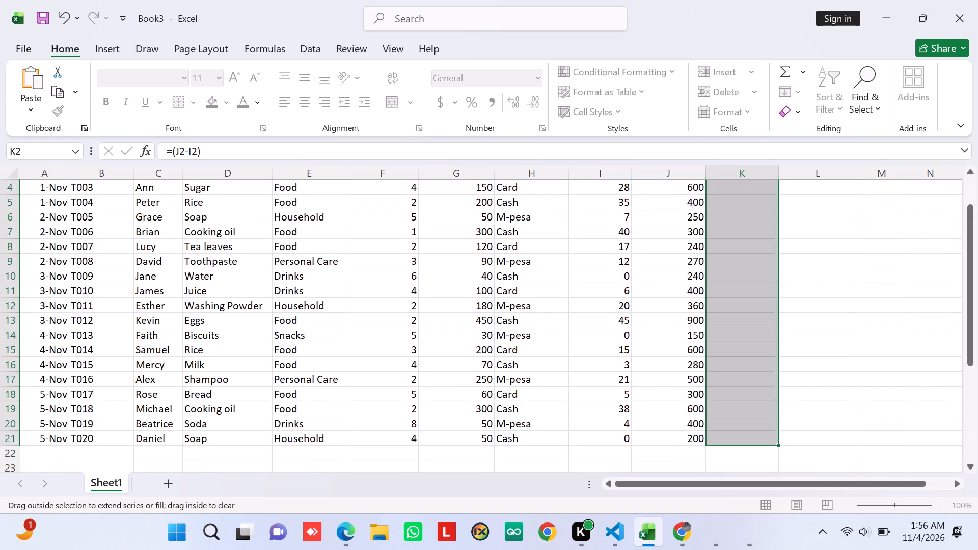
scroll(793, 335, up, 1)
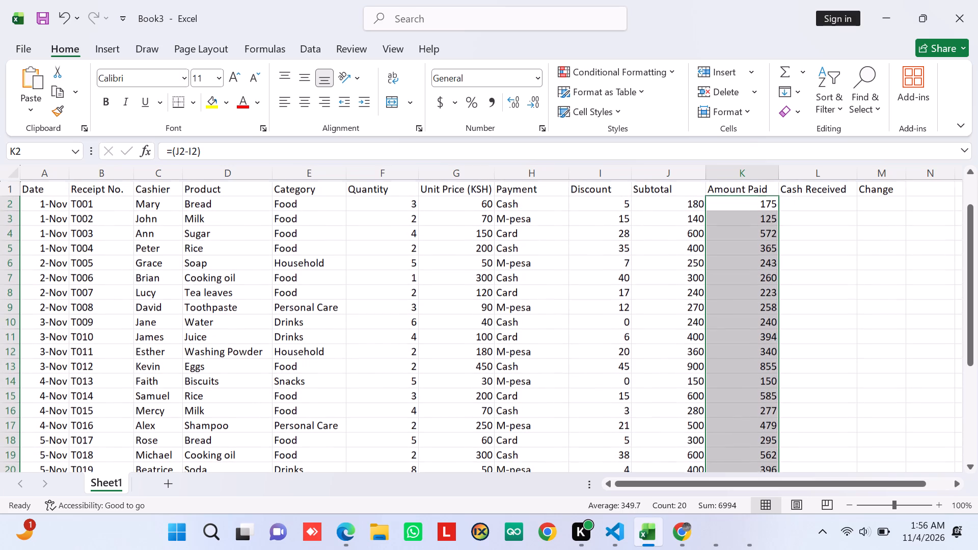
scroll(793, 335, down, 1)
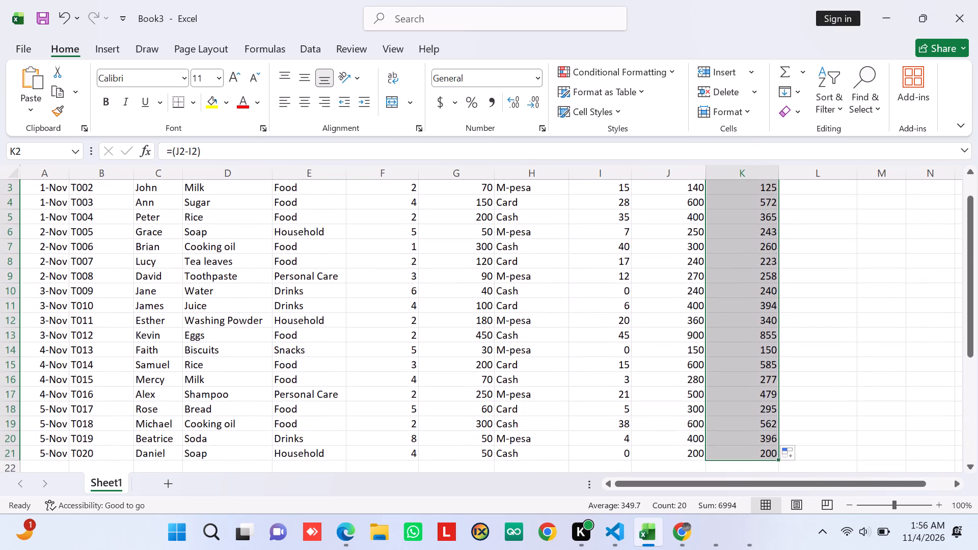
Enter the cash received for receipts T001 to T004 in L2 to L5: 200, 150, 1000 and 5000.
scroll(764, 309, up, 1)
click(764, 309)
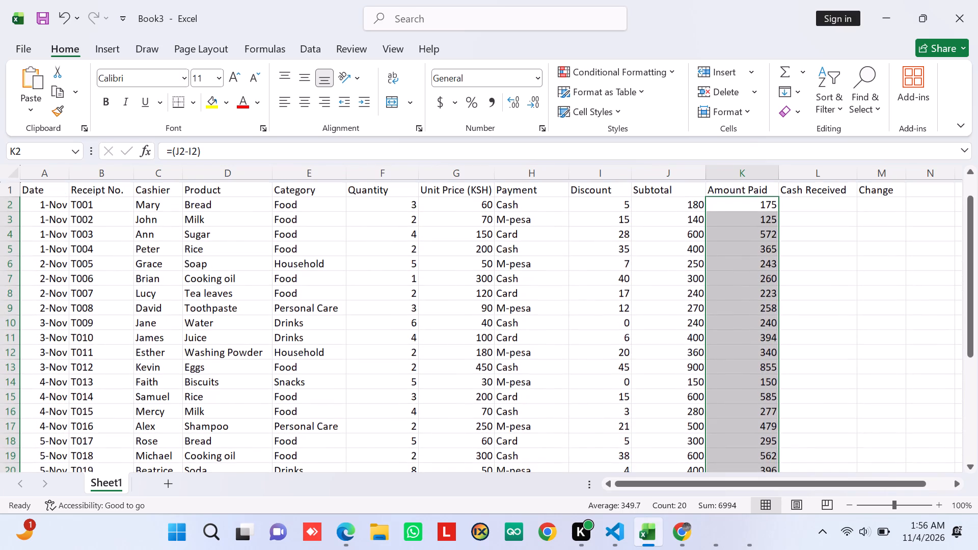
click(821, 205)
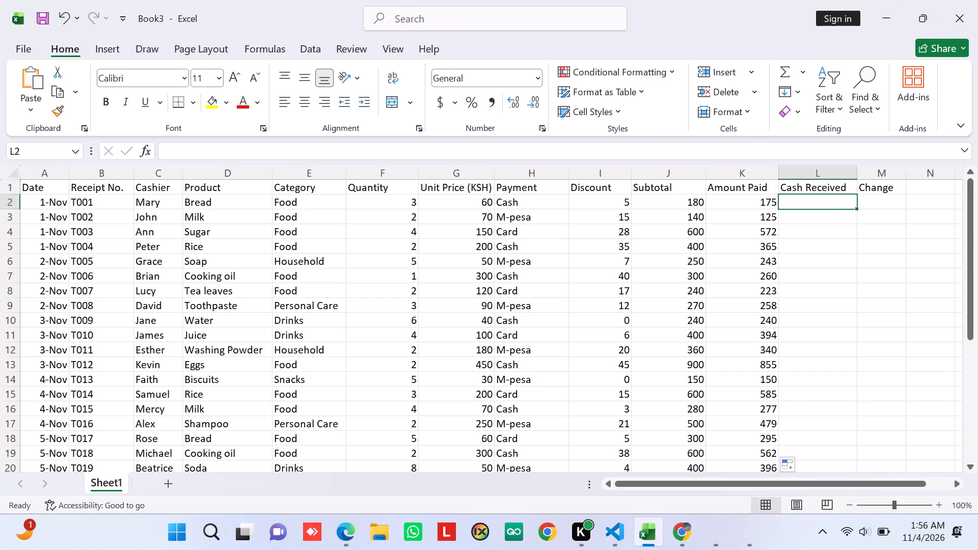
text(200)
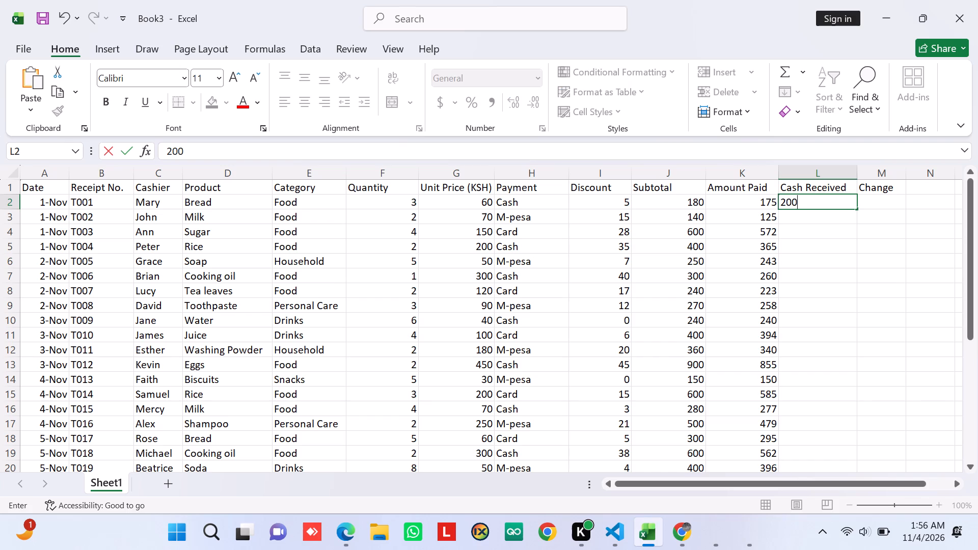
key(Down)
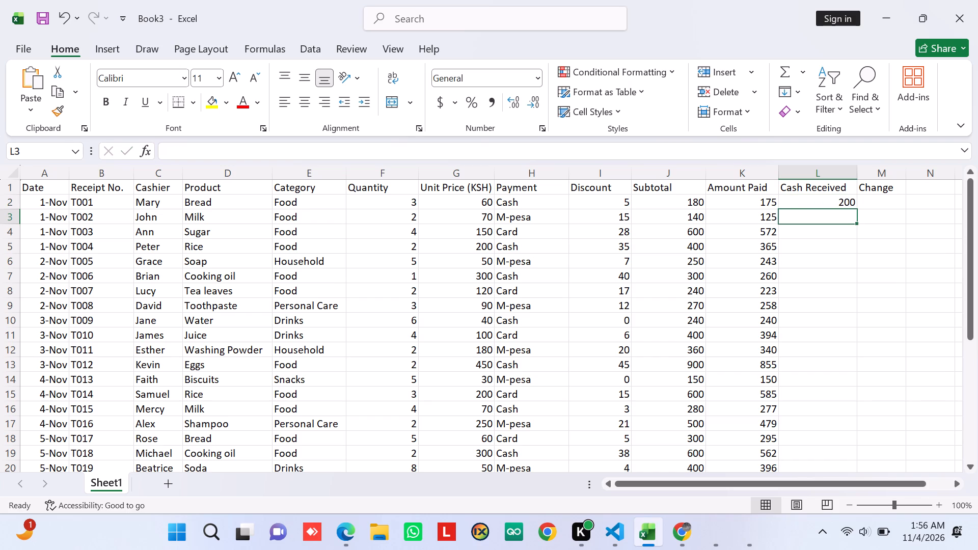
text(150)
key(Down)
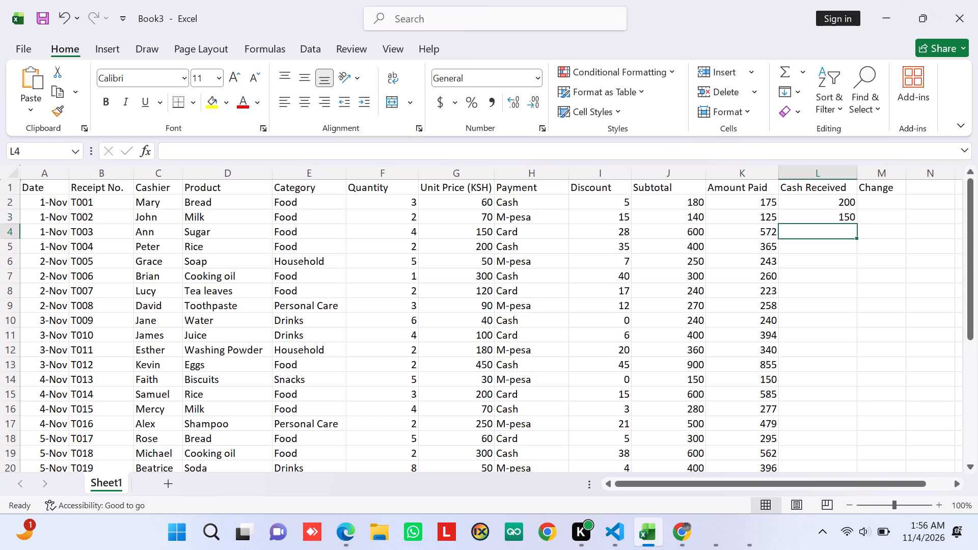
text(1000)
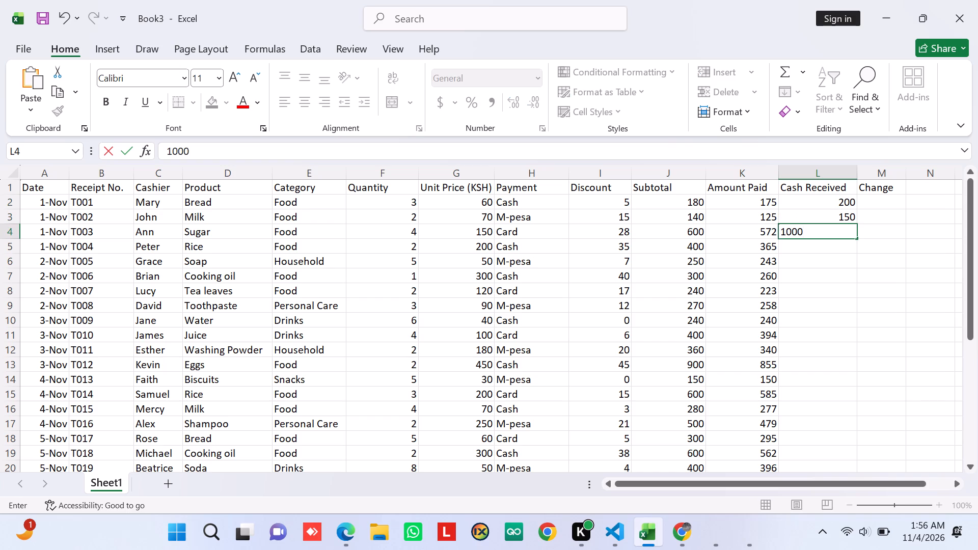
key(Down)
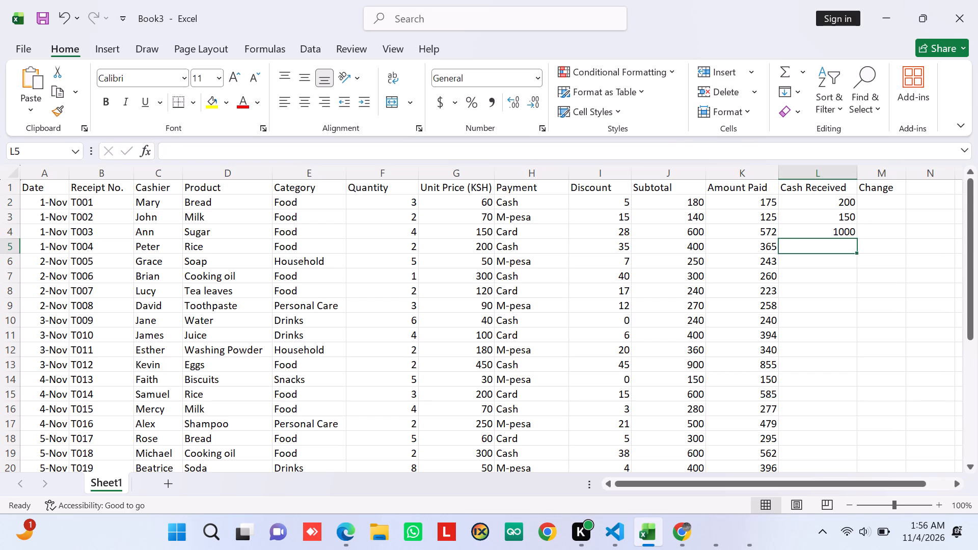
text(5000)
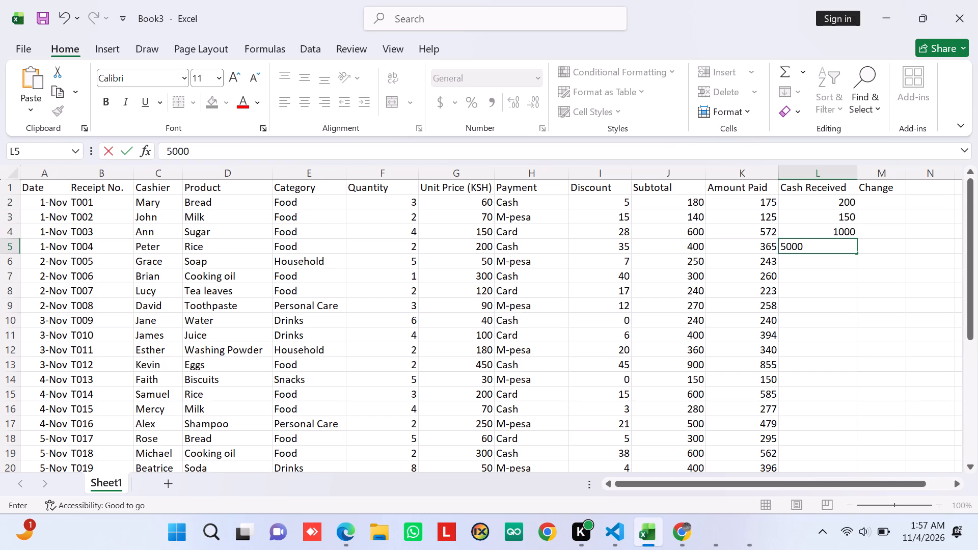
key(Down)
Enter the cash received for receipts T005 and T006 in L6 and L7: 250 and 300.
text(250)
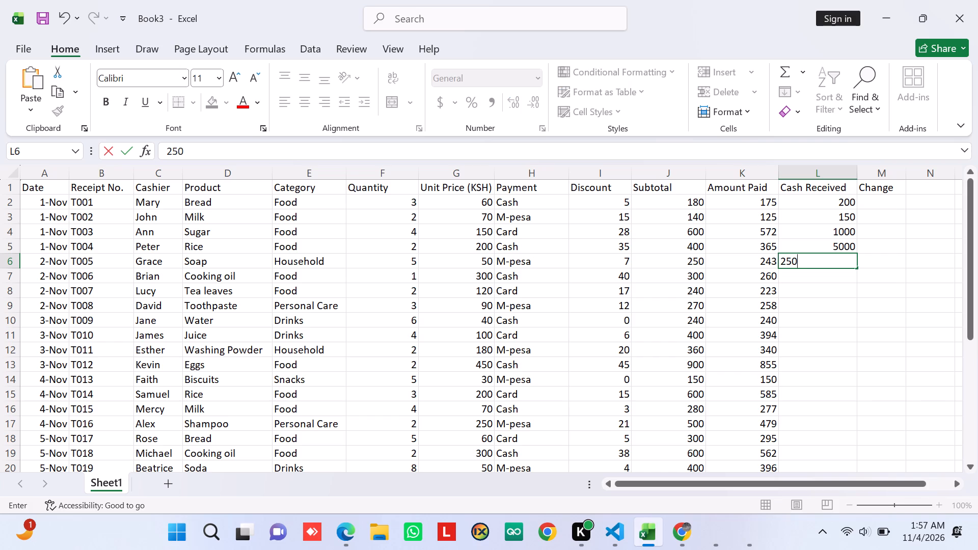
key(Down)
text(3000)
key(BackSpace)
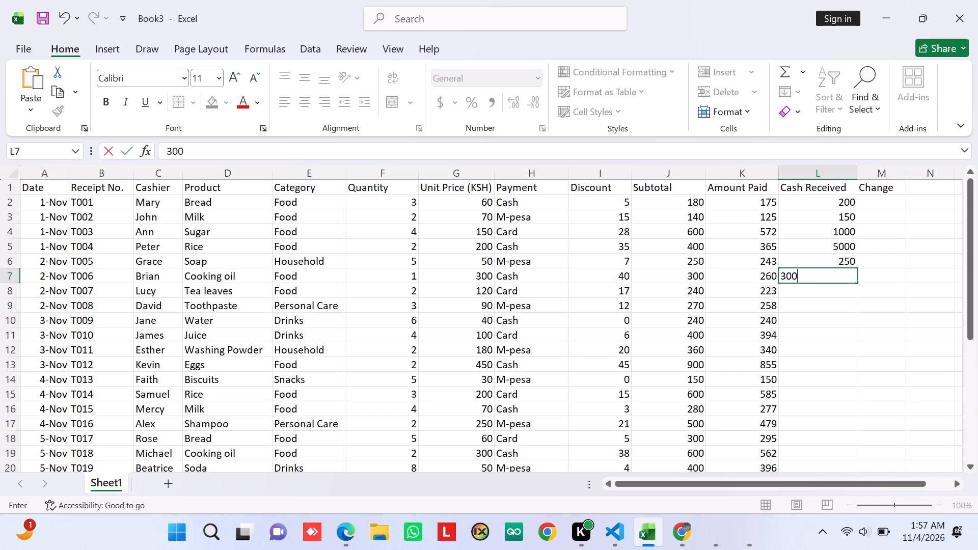
key(Down)
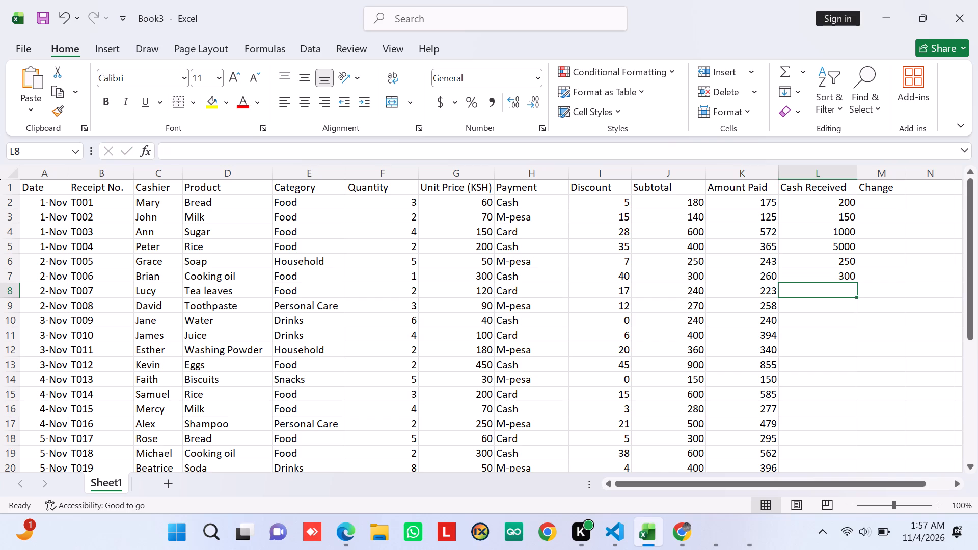
Correct the cash received for receipt T004 in L5 to 500.
key(Up)
key(Up)
key(Up)
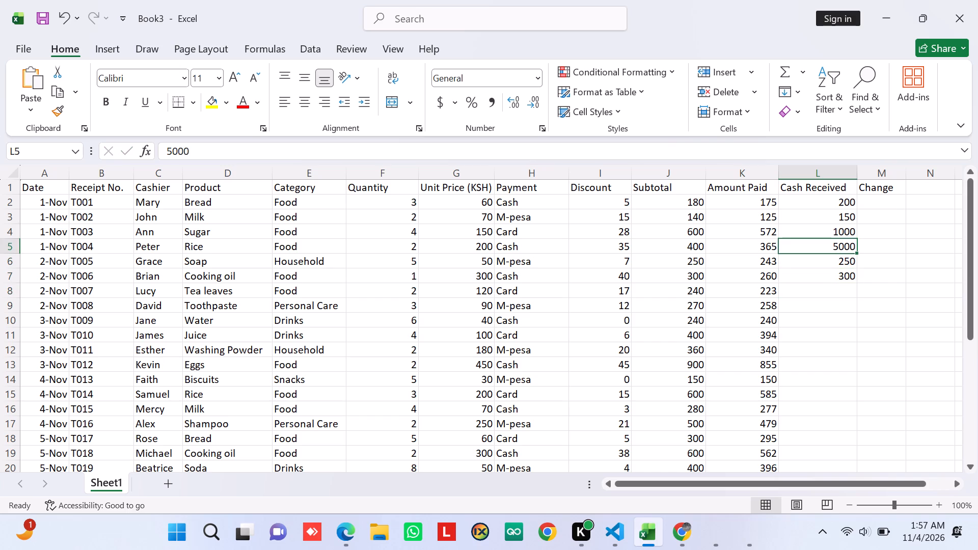
text(500)
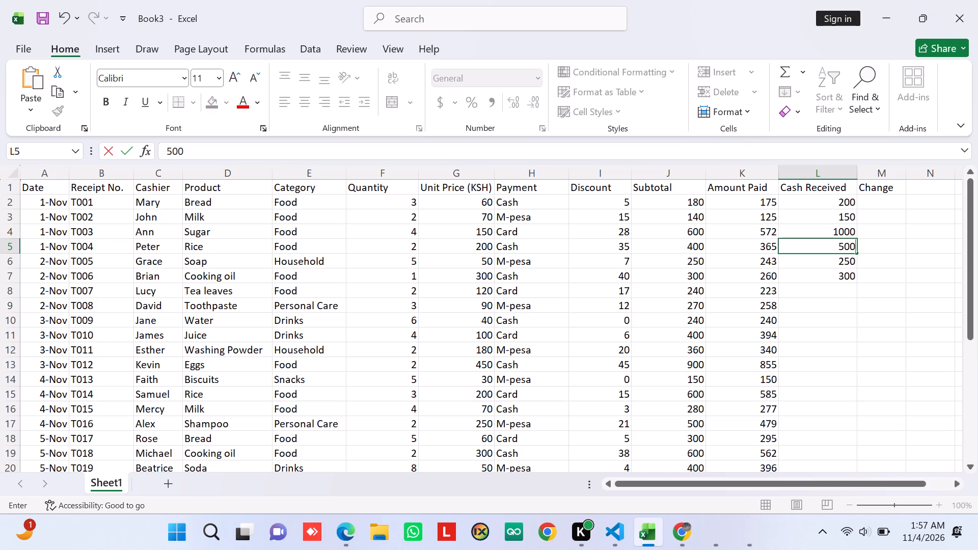
key(Down)
Enter the cash received for receipts T007 and T008 in L8 and L9: 230 and 400.
key(Down)
key(Down)
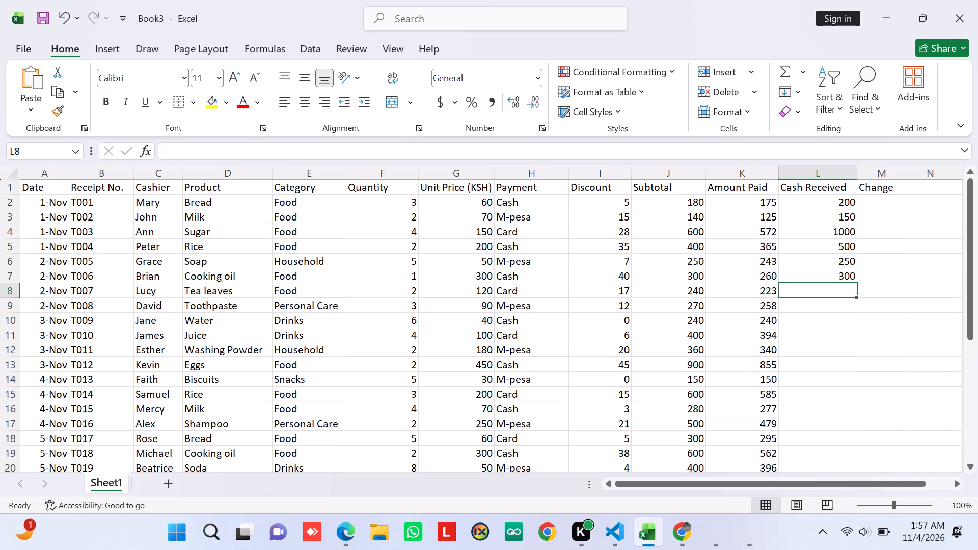
text(23)
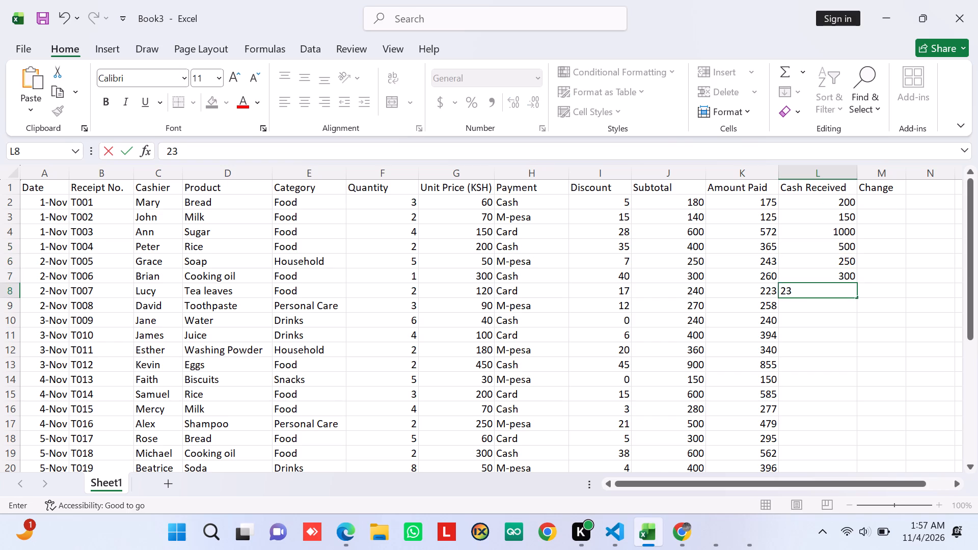
key(0)
key(Down)
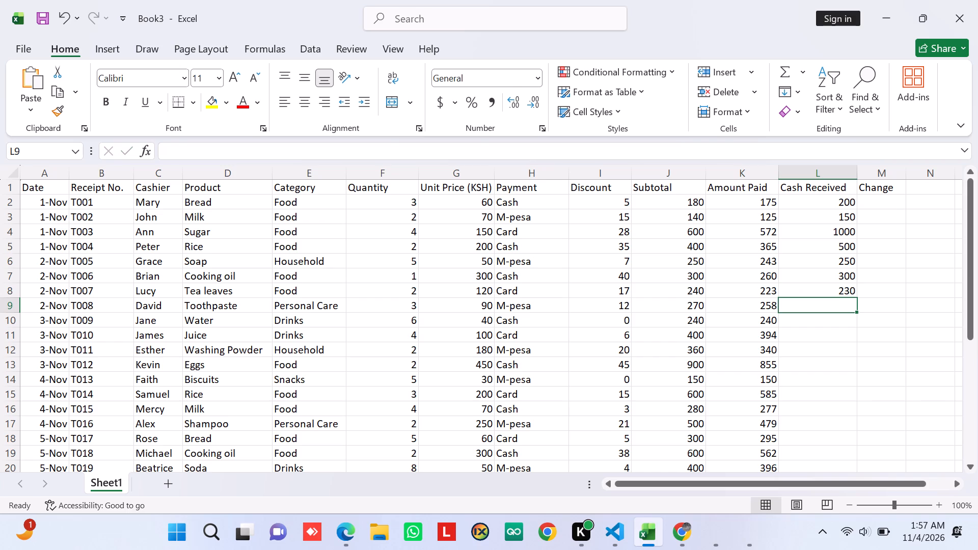
key(3)
key(BackSpace)
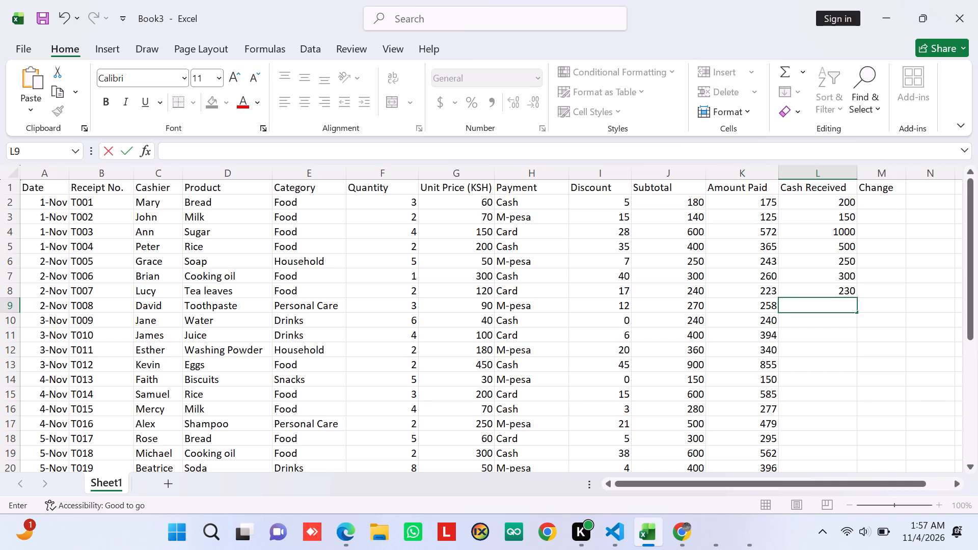
key(4)
text(00)
key(Down)
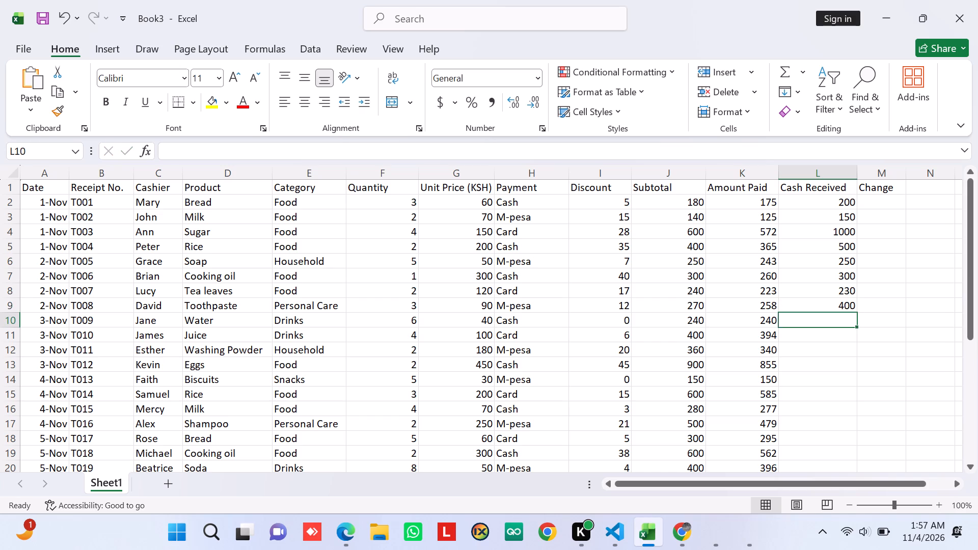
Enter the cash received for receipts T009 to T013 in L10 to L14: 240, 400, 350, 1000 and 200.
text(24)
key(0)
key(Down)
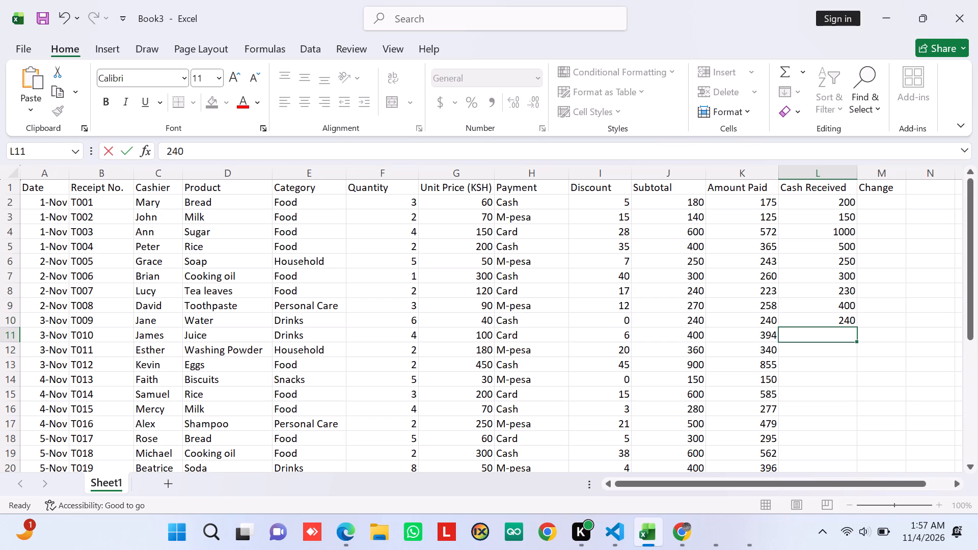
text(400)
key(Down)
text(350)
key(Down)
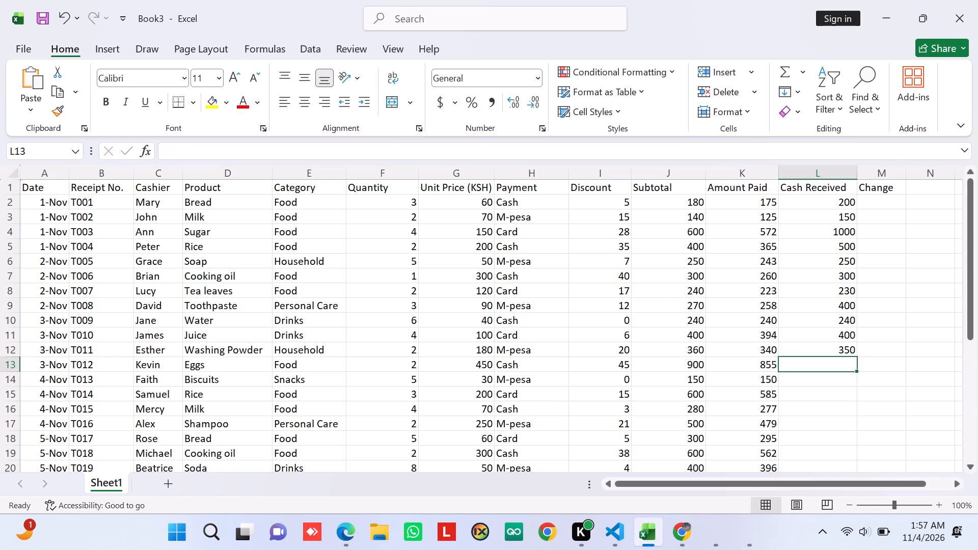
key(1)
text(000)
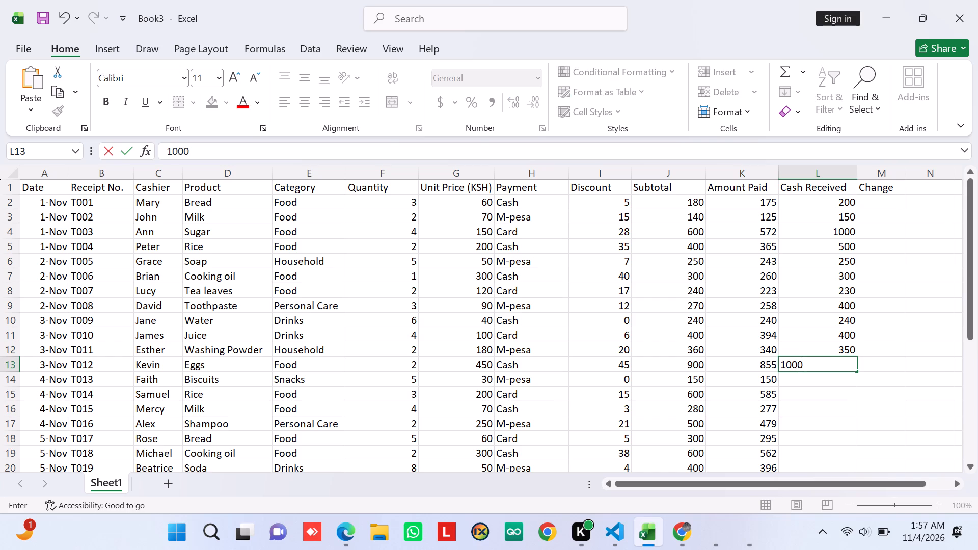
key(Down)
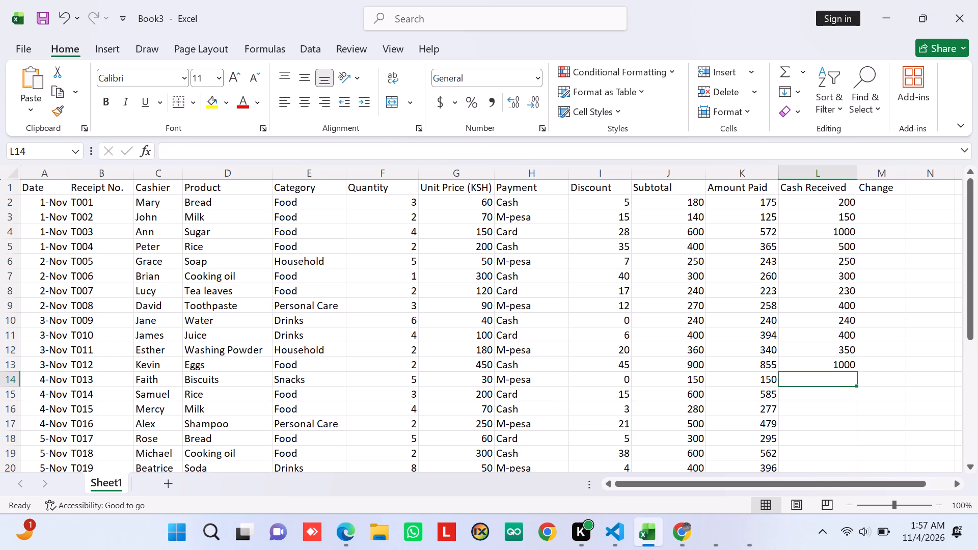
key(2)
text(00)
key(Down)
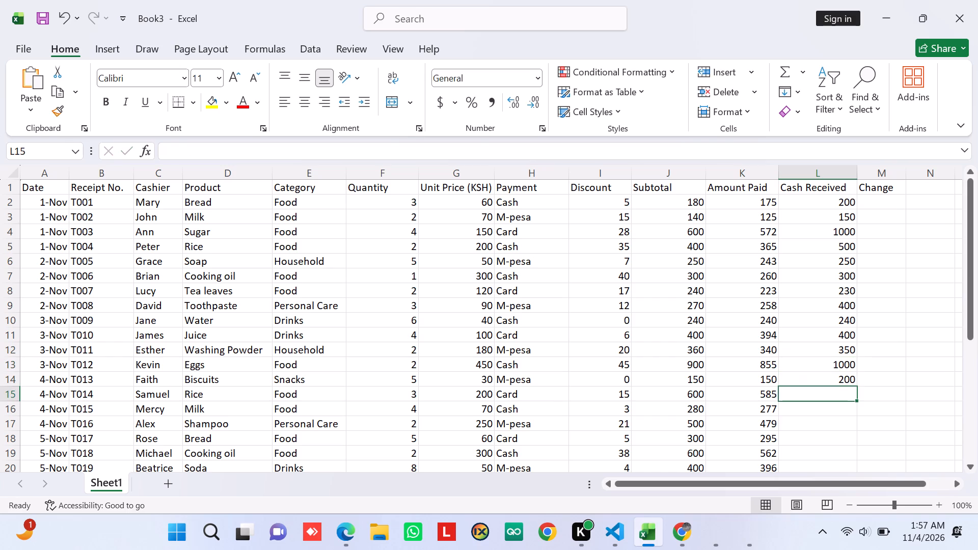
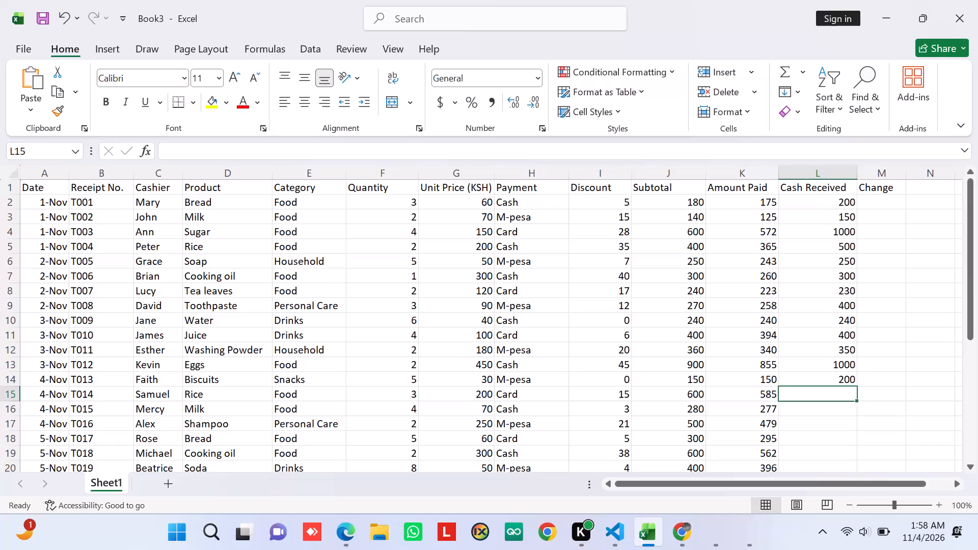
Enter the cash received for receipts T014 to T017 in L15 to L18: 700, 380, 500 and 350.
text(00)
key(Down)
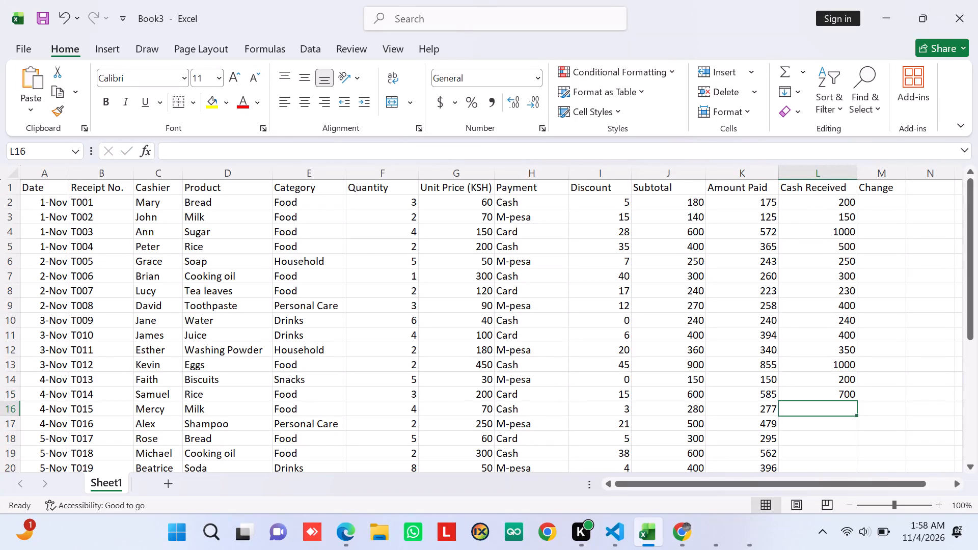
key(3)
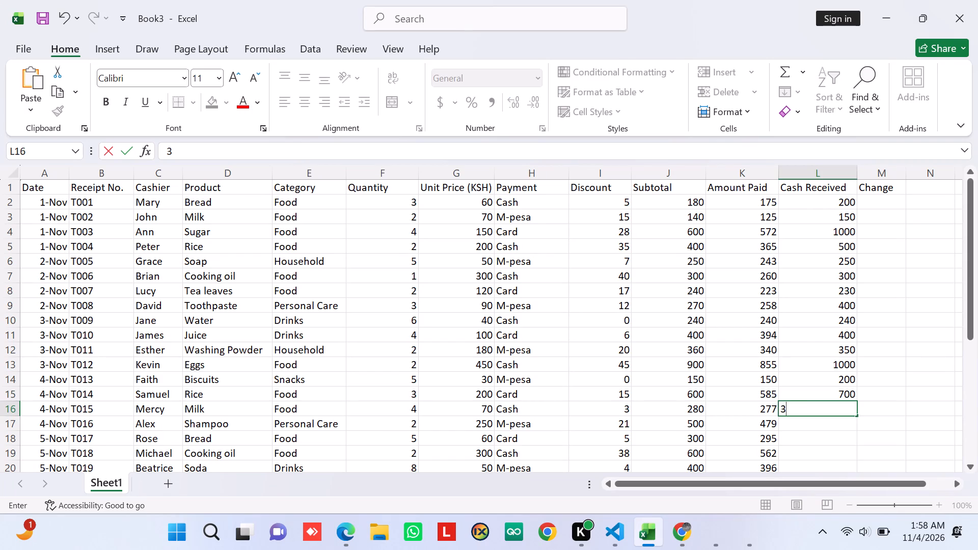
key(8)
key(0)
key(Down)
text(500)
key(Down)
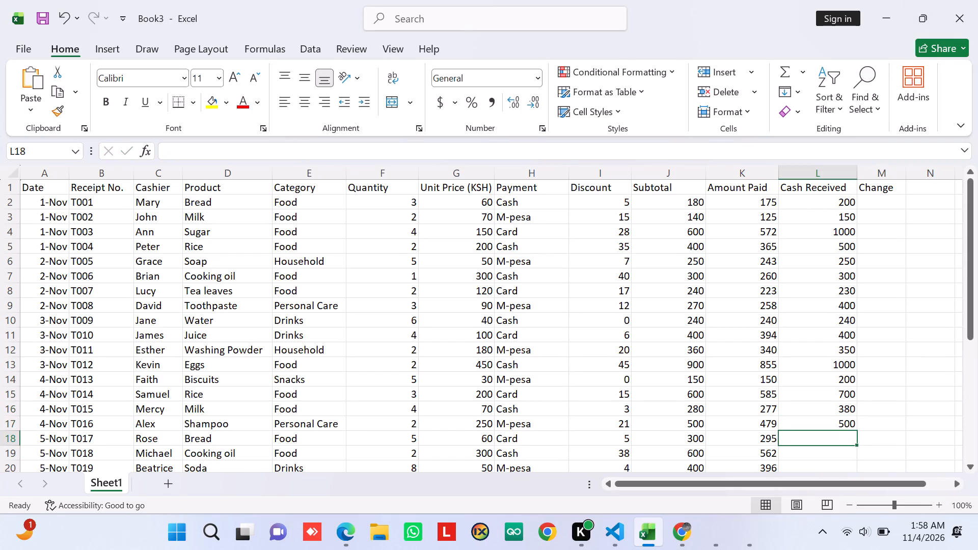
text(35)
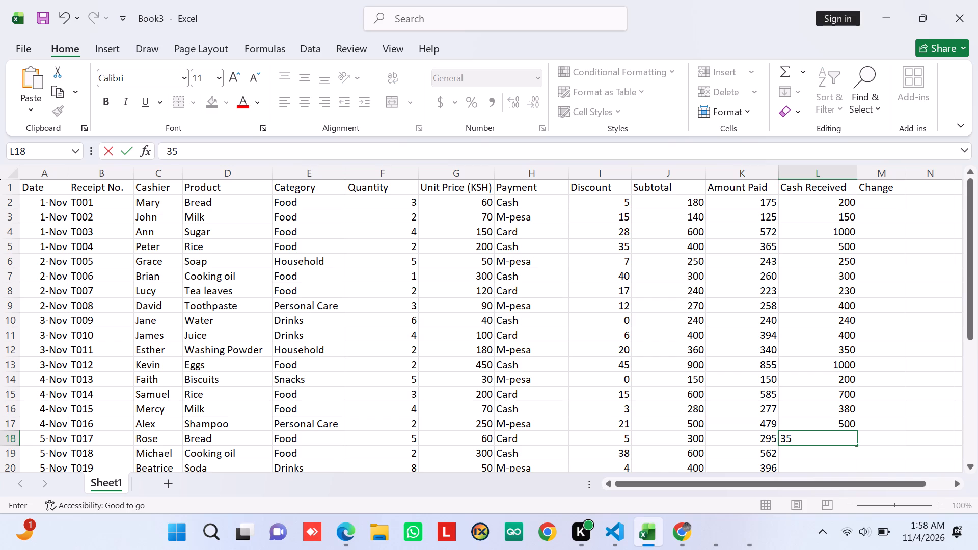
key(0)
key(Down)
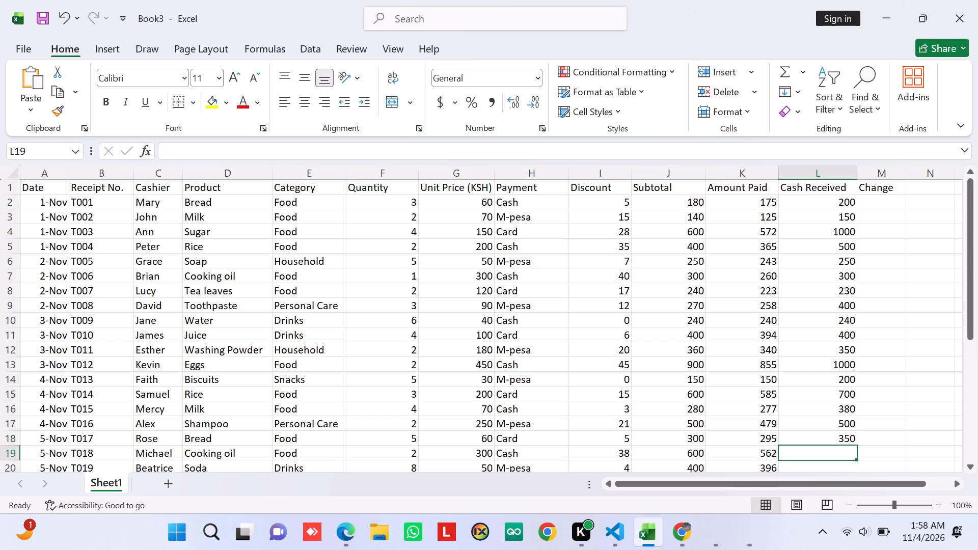
Enter the cash received for receipts T018 to T020 in L19 to L21: 600, 400 and 200.
text(600)
key(Down)
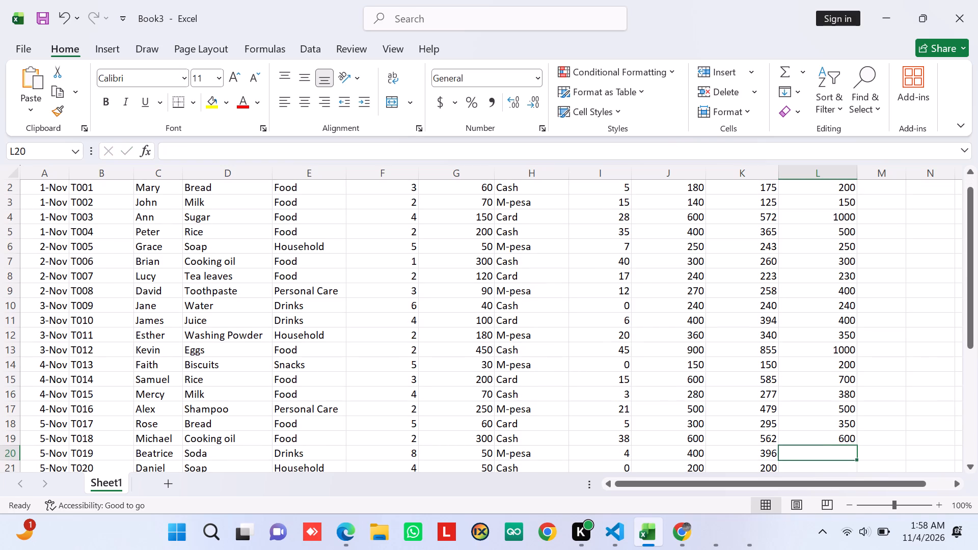
text(400)
key(Down)
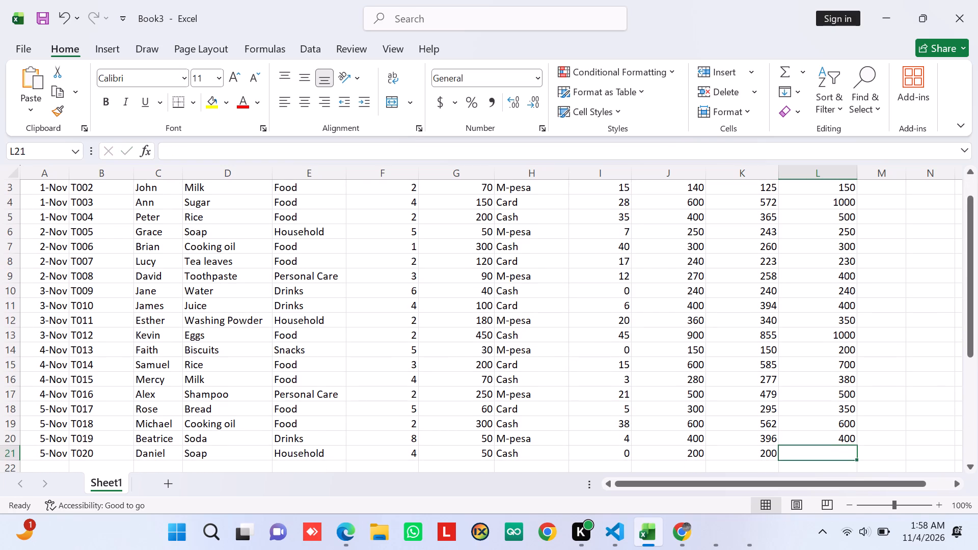
text(200)
key(Down)
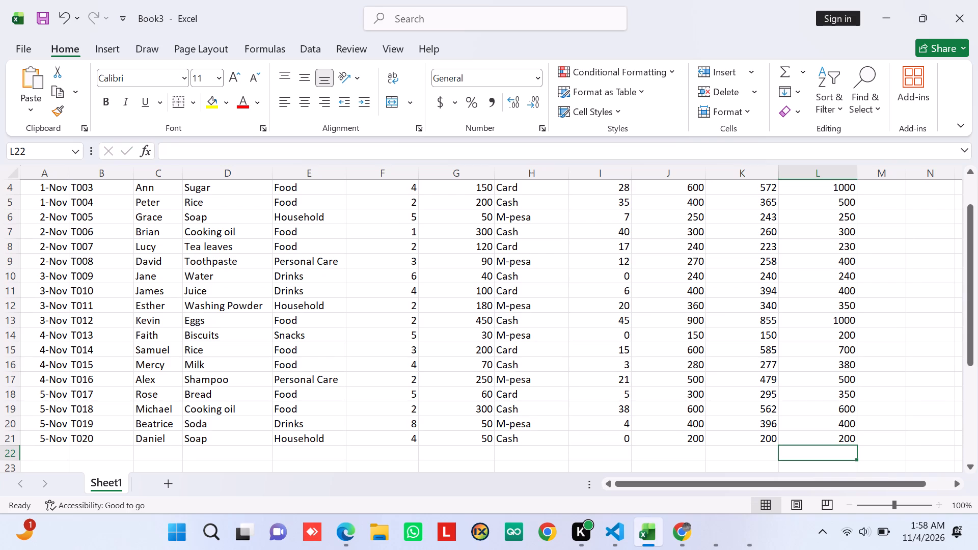
Calculate the change for receipt T001 in M2 with the formula =(L2-K2).
key(Up)
key(Up)
key(Up)
key(Up)
key(Up)
key(Up)
key(Up)
key(Up)
key(Up)
key(Up)
key(Up)
key(Up)
key(Up)
key(Up)
key(Up)
key(Up)
key(Up)
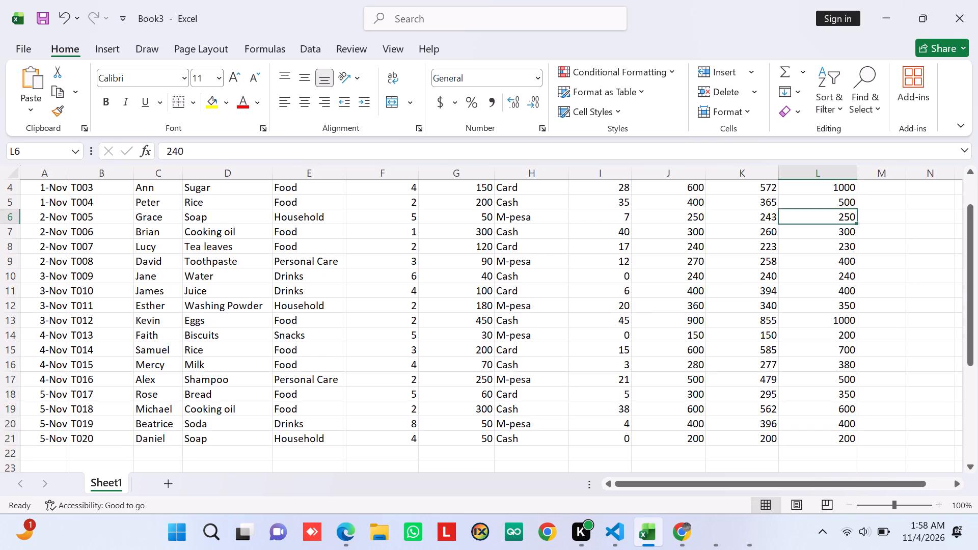
key(Up)
key(Up)
key(Up)
key(Up)
key(Up)
key(Right)
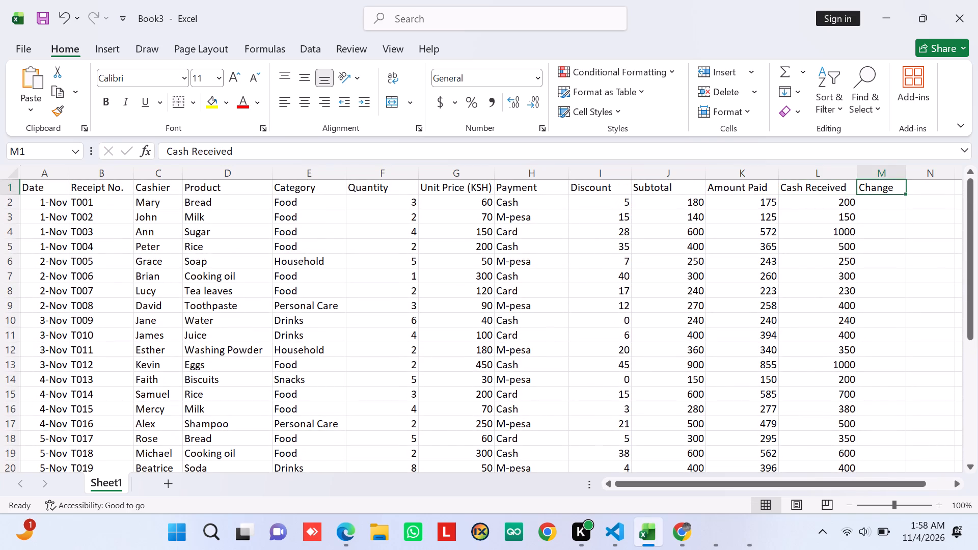
key(Down)
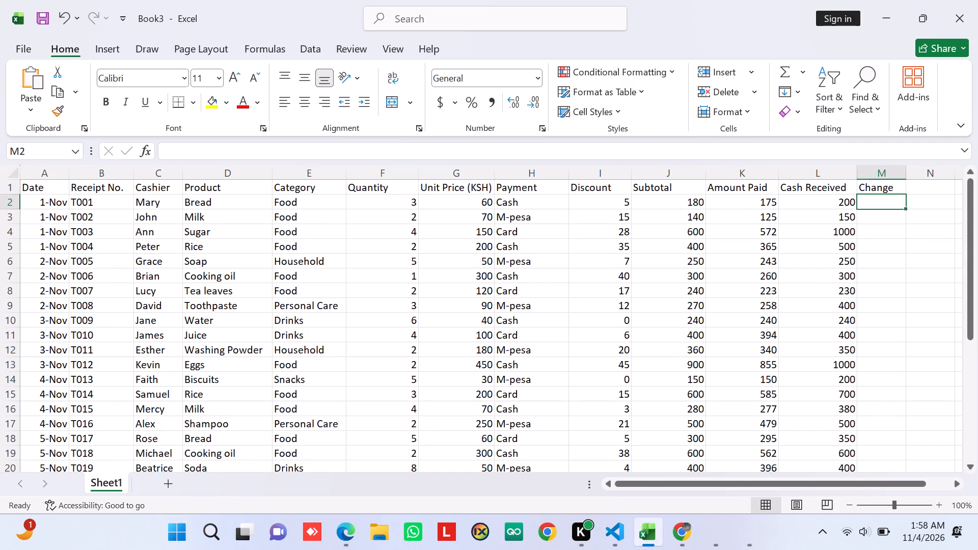
key(equal)
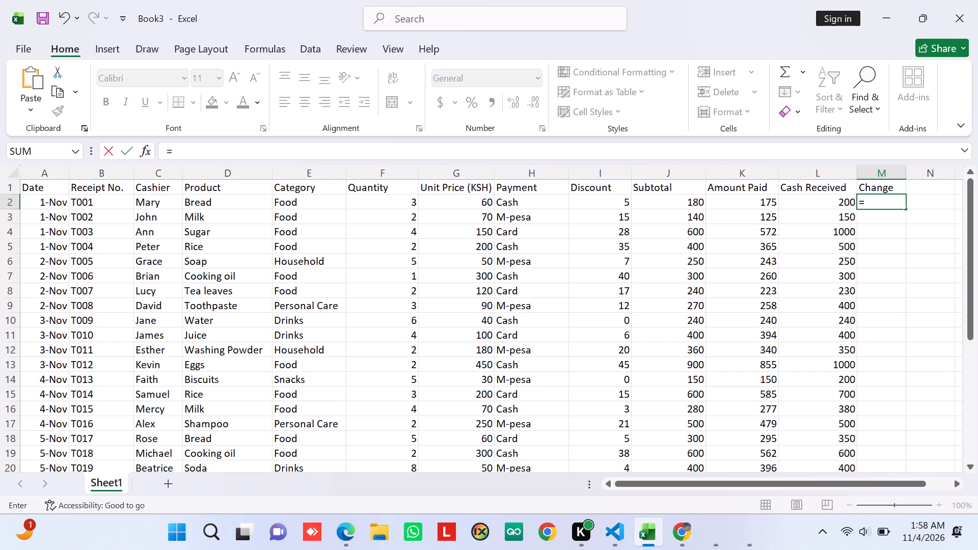
key(shift+parenleft)
key(l)
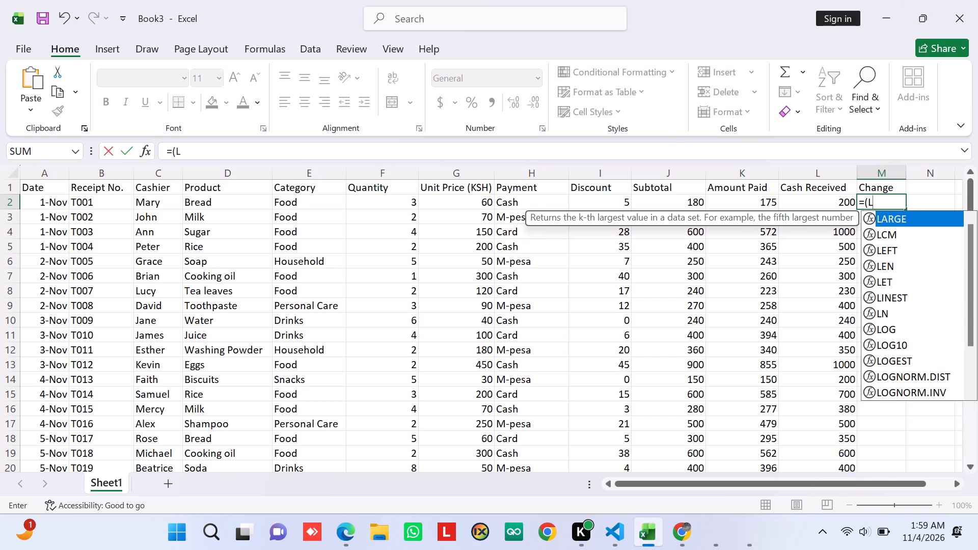
key(2)
key(minus)
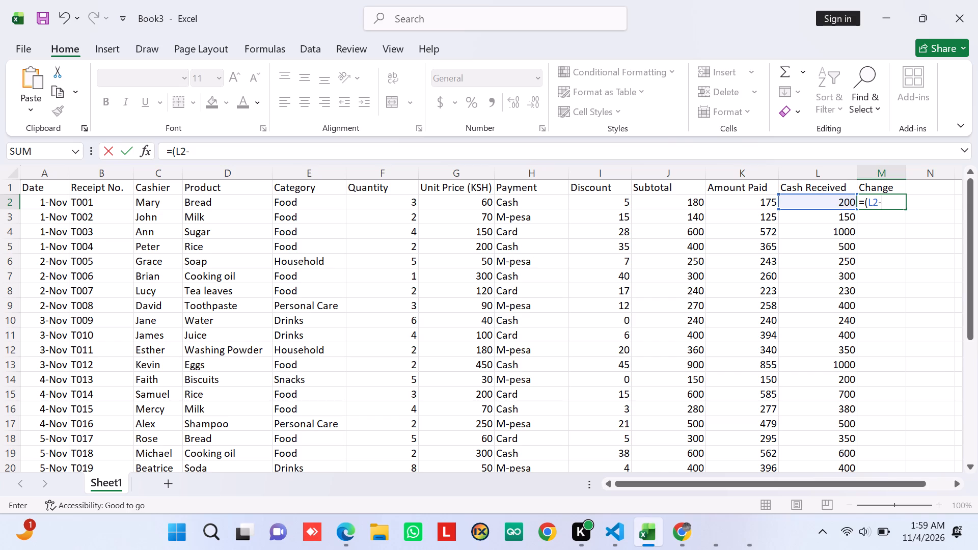
key(k)
key(2)
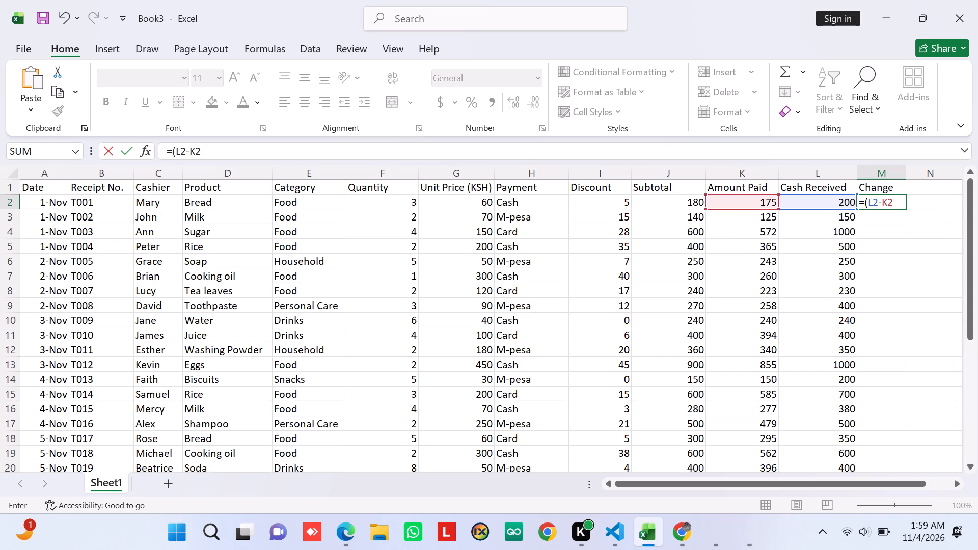
key(shift+parenright)
key(Return)
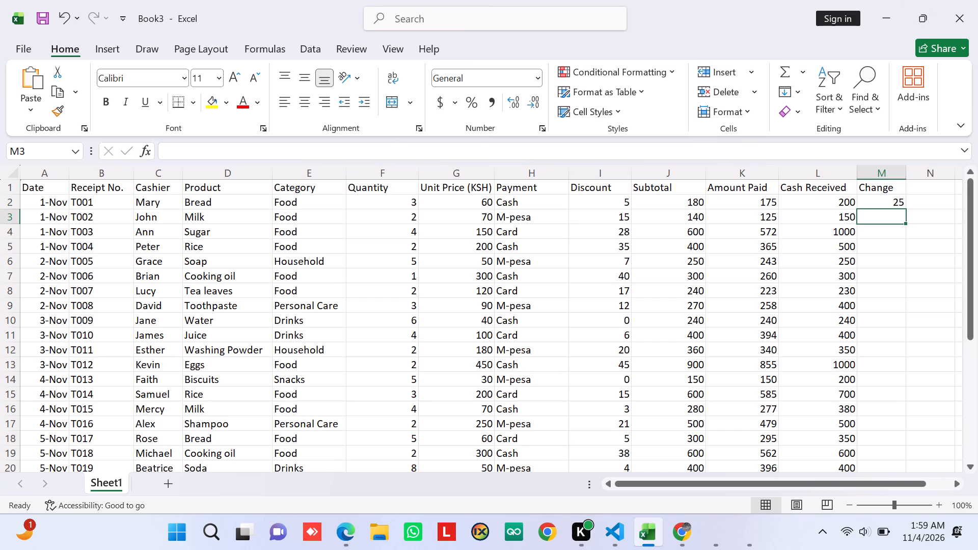
Fill the change formula from M2 down to M21, ending at receipt T020.
click(900, 200)
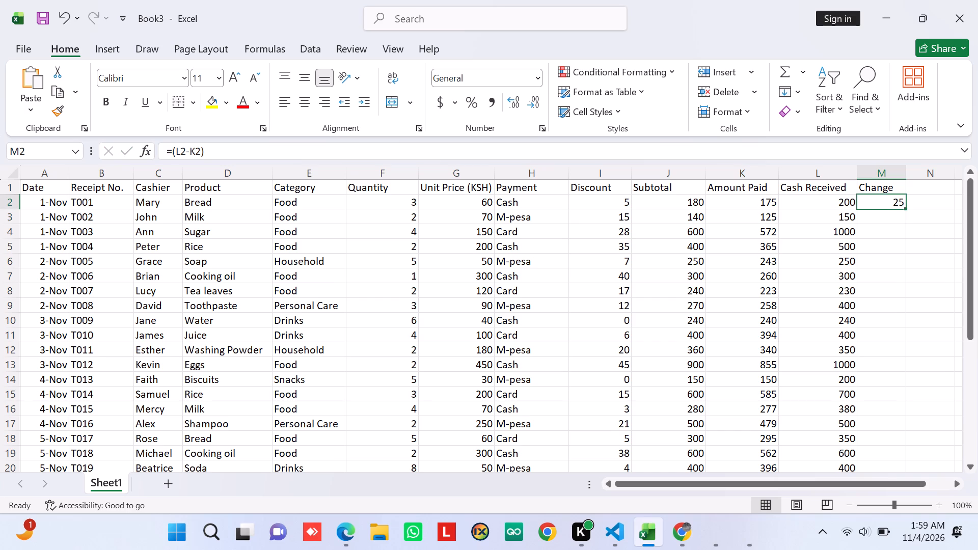
drag(905, 205, 918, 309)
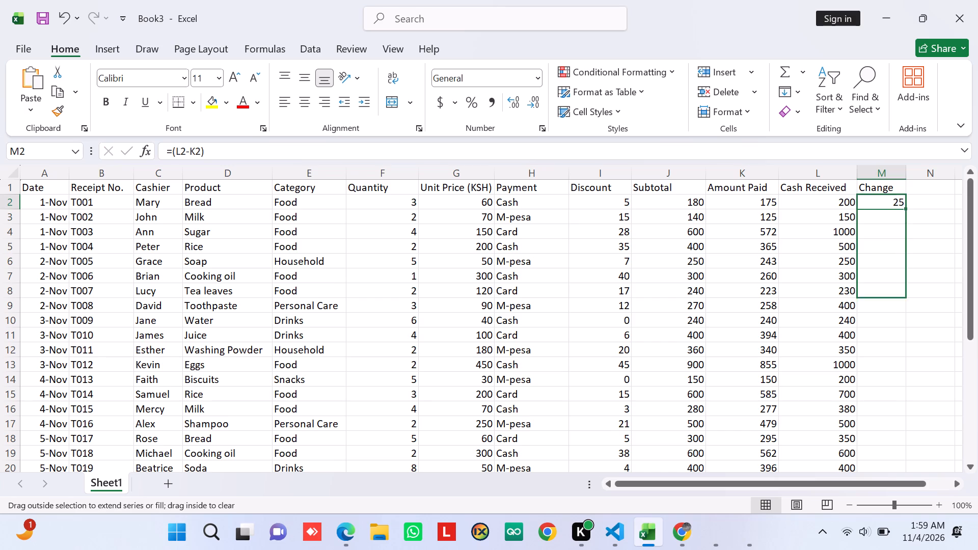
drag(918, 309, 906, 476)
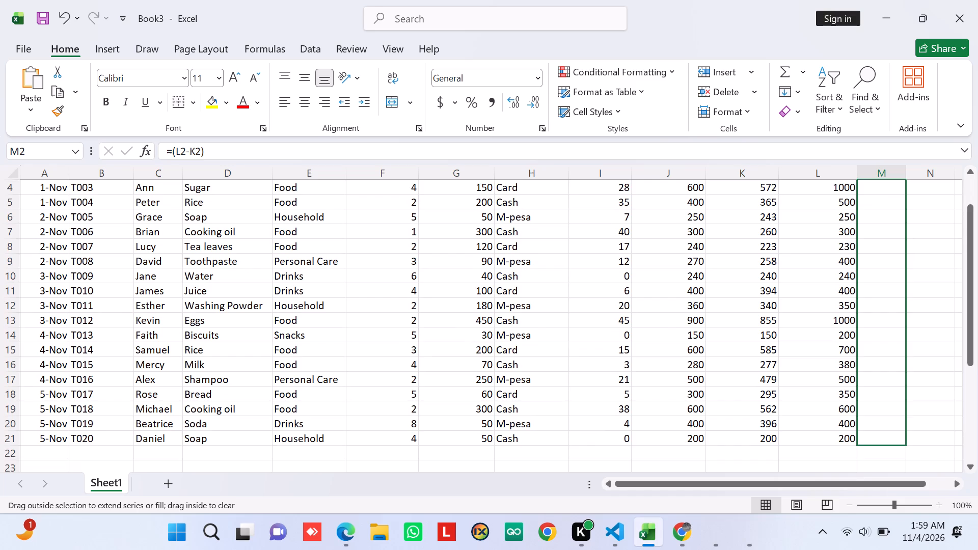
drag(906, 476, 908, 447)
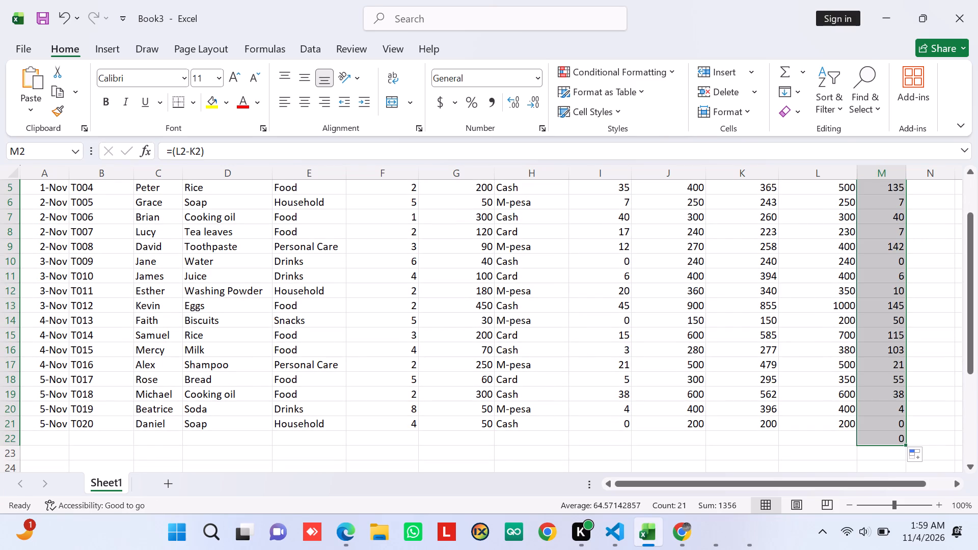
drag(904, 445, 906, 437)
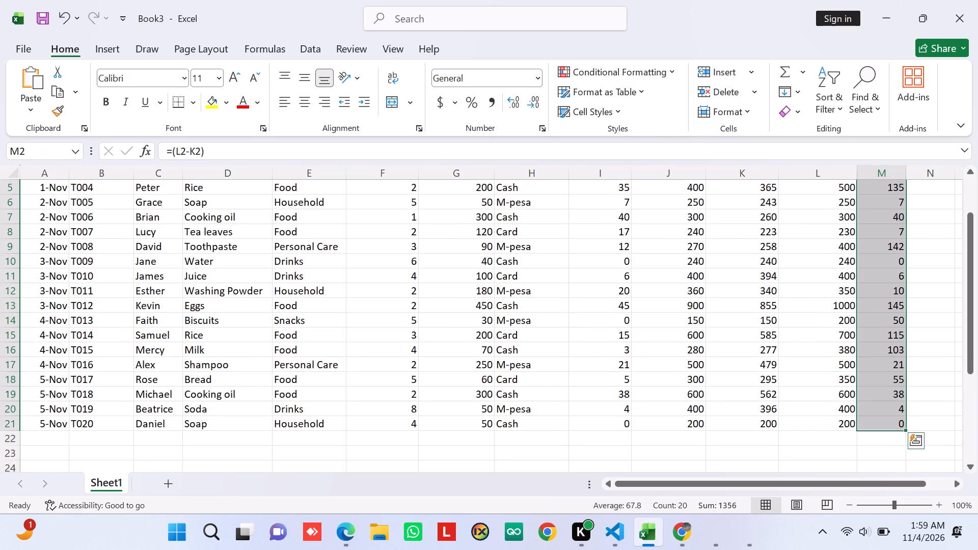
Add the column header "Total Sales" in N1, next to the Change column.
scroll(929, 341, up, 1)
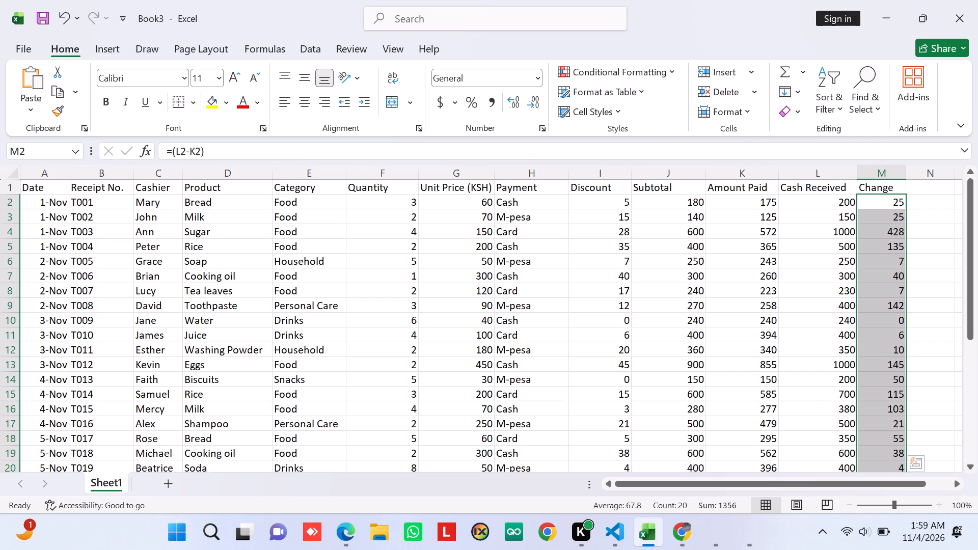
scroll(929, 341, left, 1)
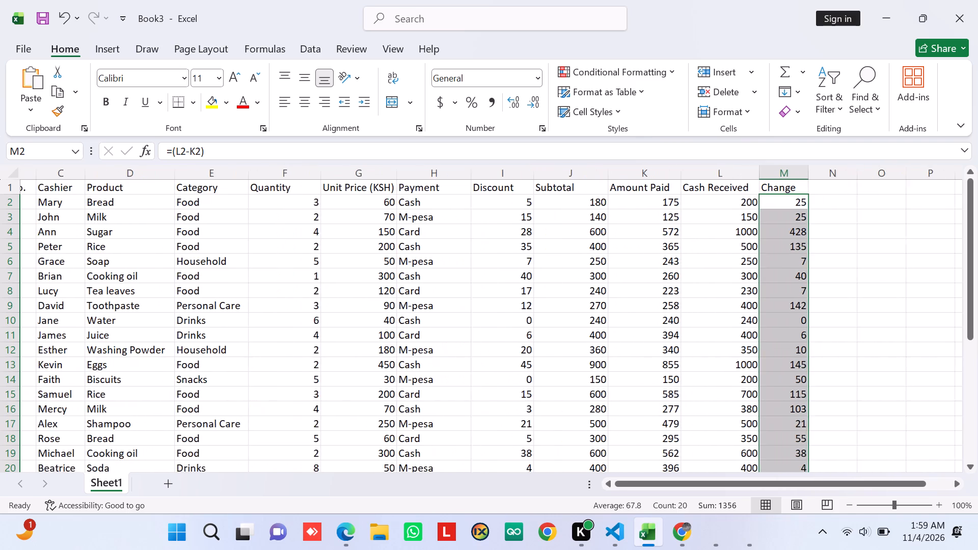
scroll(929, 341, left, 1)
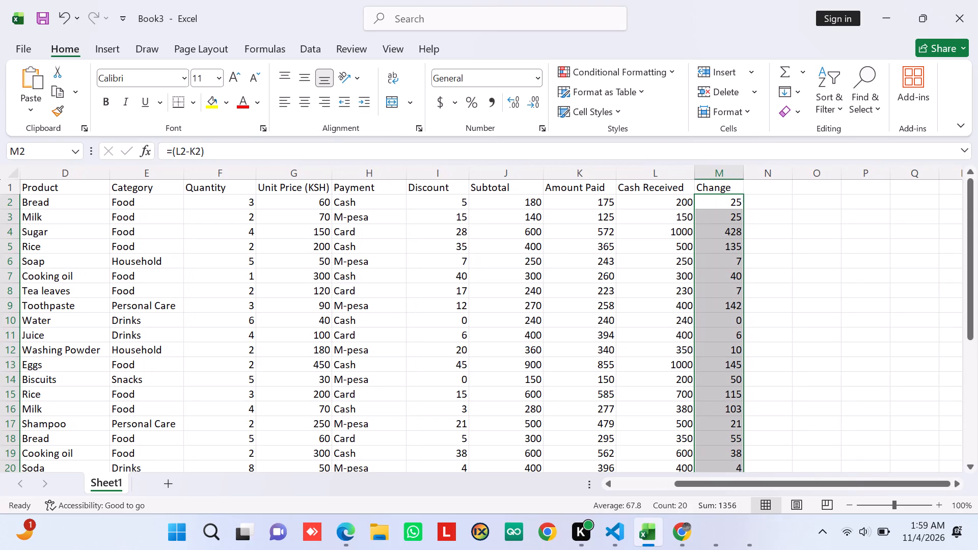
click(765, 183)
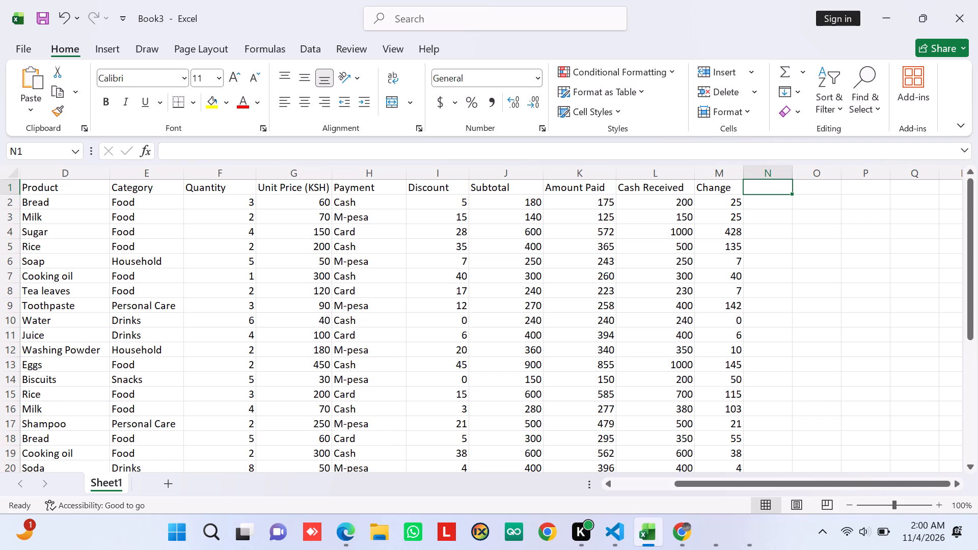
key(t)
key(BackSpace)
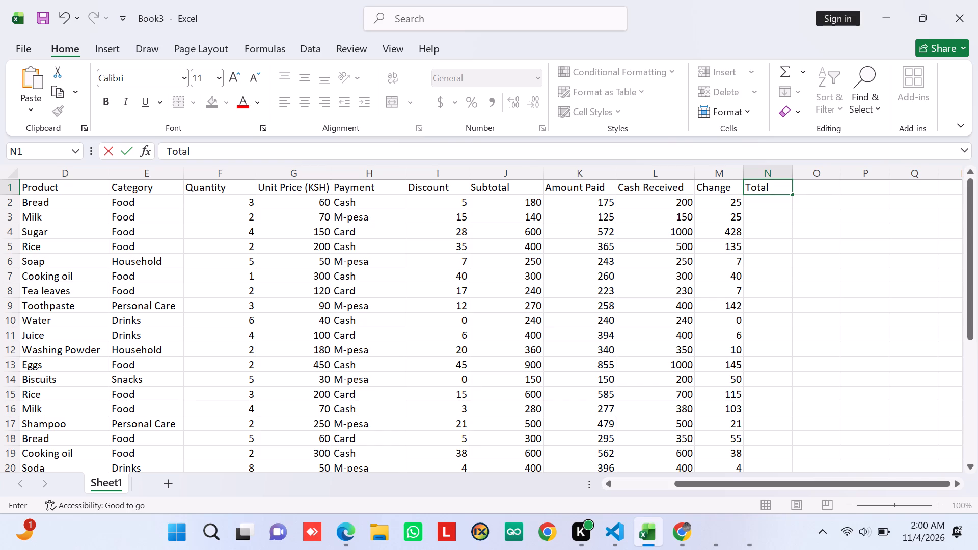
key(space)
key(s)
key(a)
text(les)
Widen column N so the Total Sales header fits inside it.
click(791, 173)
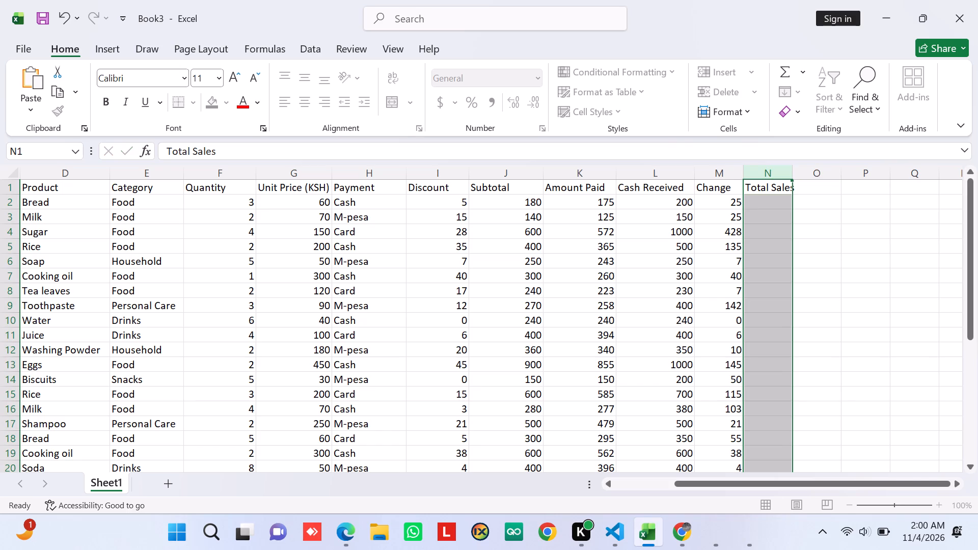
drag(791, 173, 812, 178)
Calculate the total sales for receipt T001 in N2 with the formula =(F2*K2), quantity times amount paid.
click(799, 203)
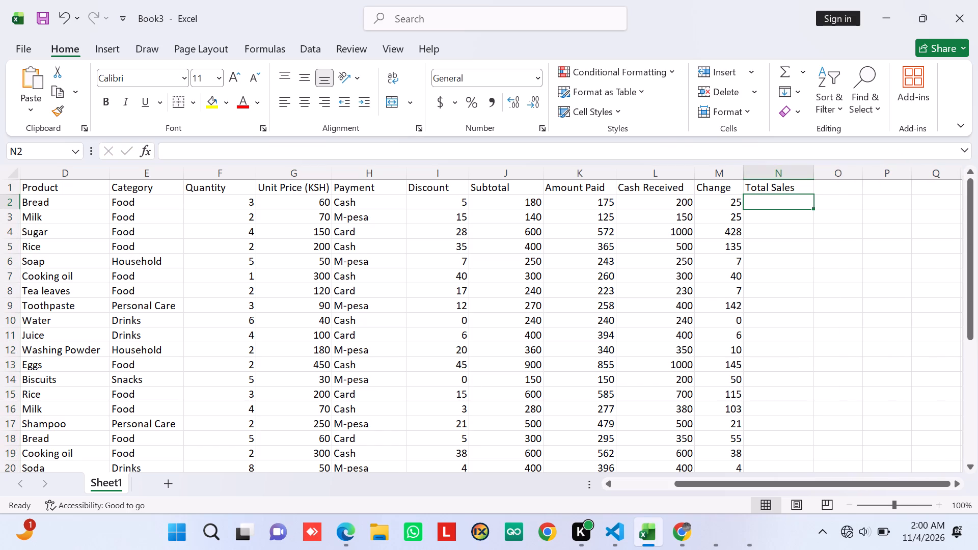
key(equal)
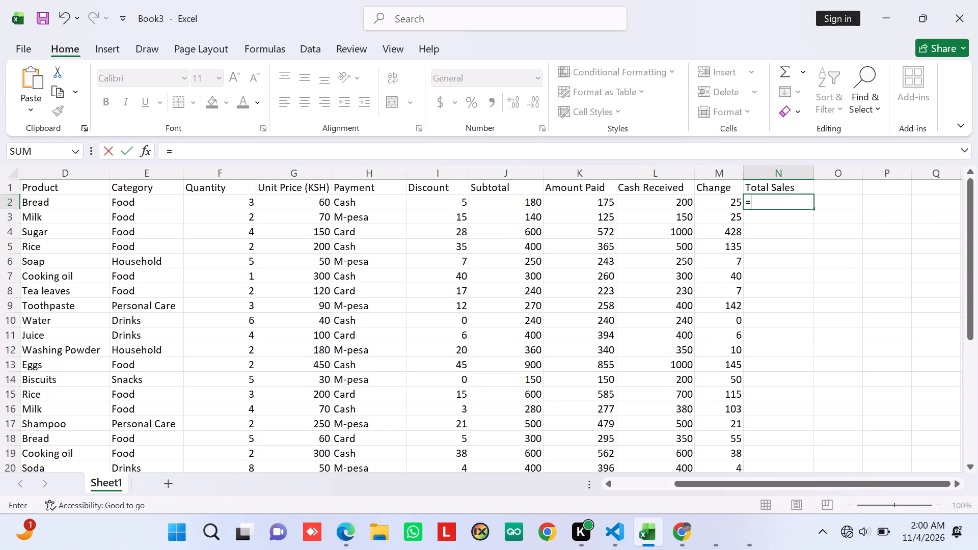
key(shift+parenleft)
key(f)
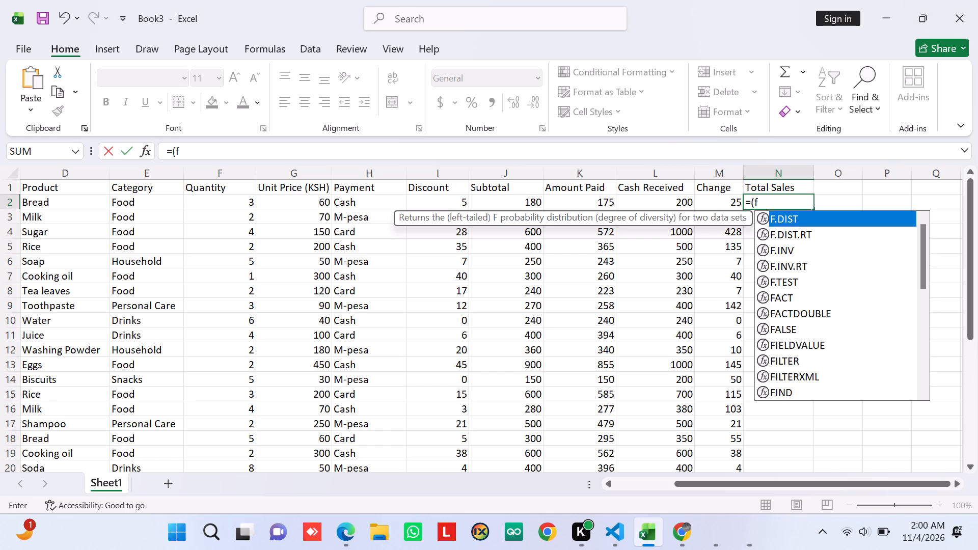
key(BackSpace)
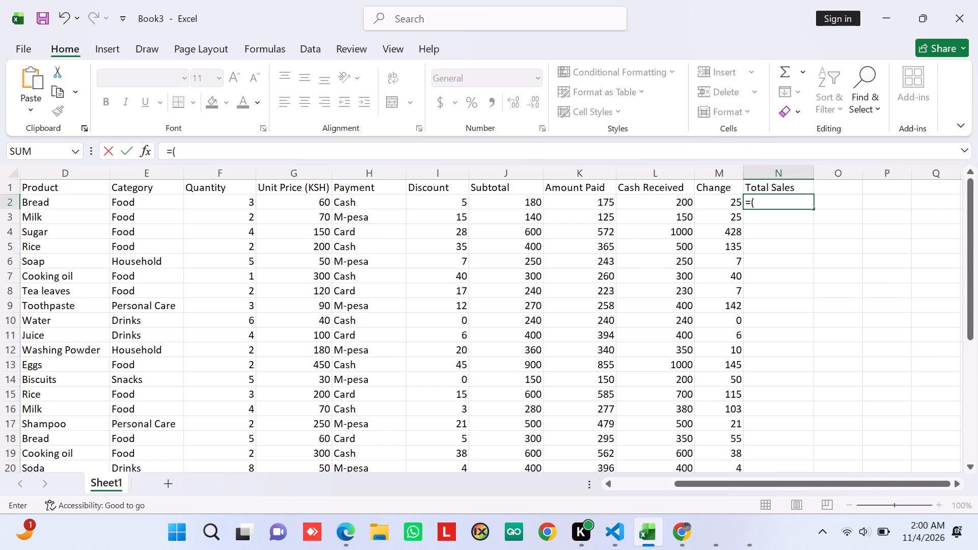
text(F2)
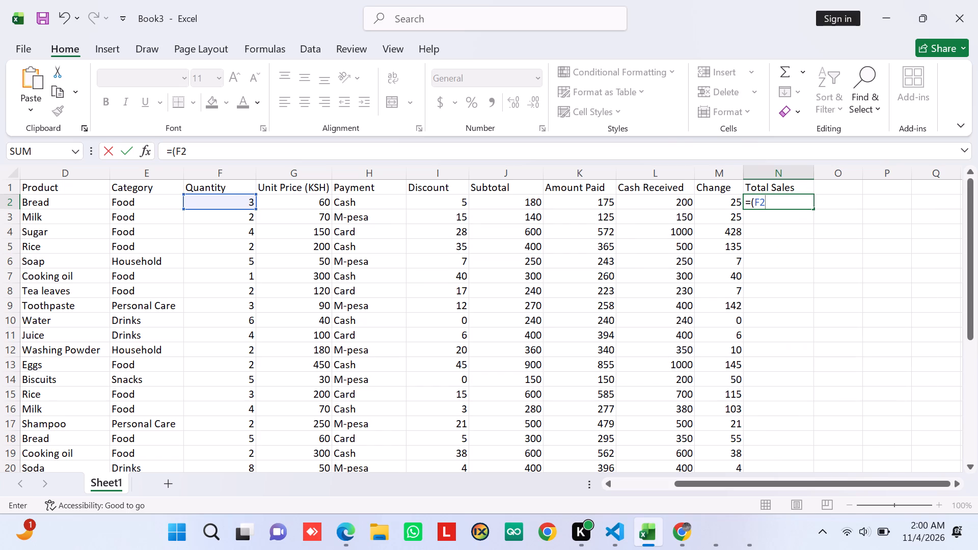
key(shift+asterisk)
key(k)
key(2)
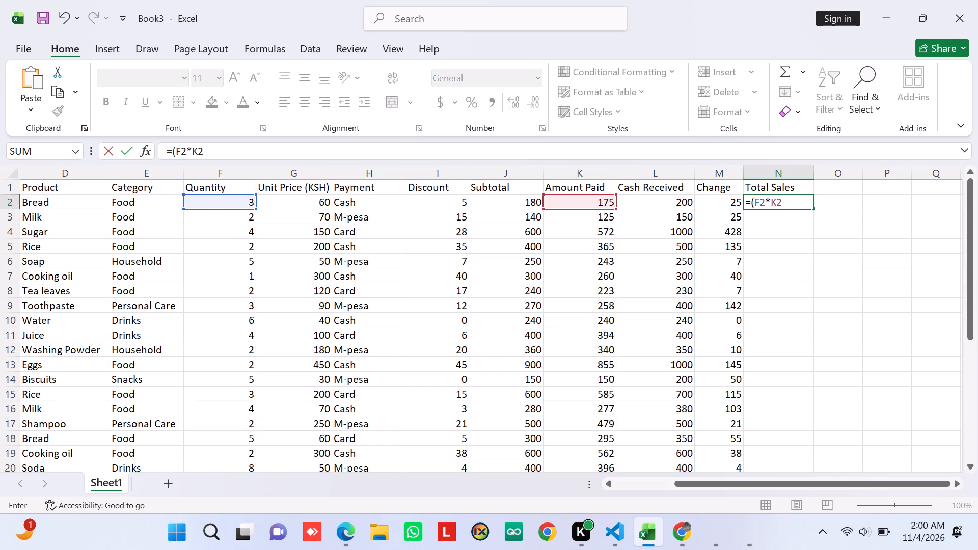
key(shift+parenright)
Fill the total sales formula from N2 down to N21, ending at receipt T020 with no extra row.
drag(813, 210, 818, 495)
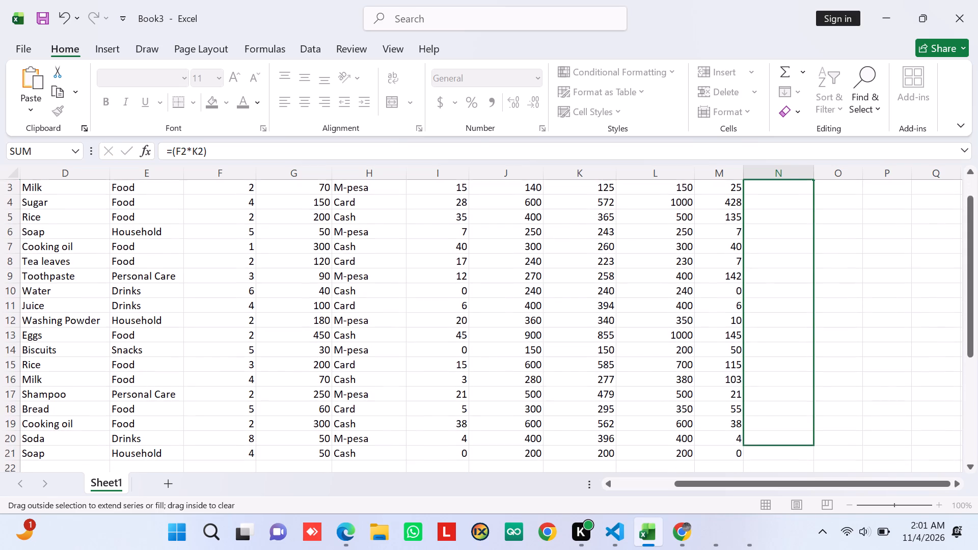
drag(818, 495, 818, 502)
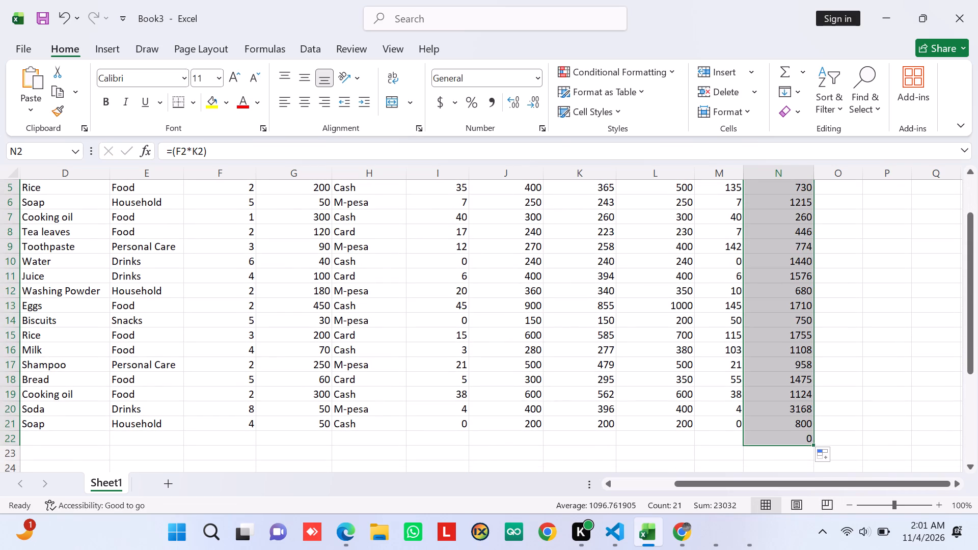
scroll(846, 348, up, 1)
scroll(843, 352, down, 1)
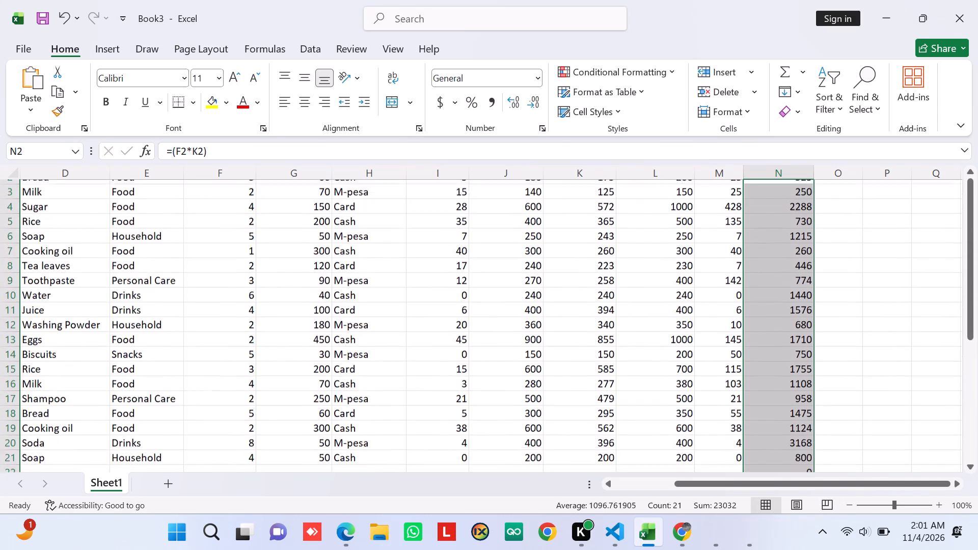
scroll(843, 352, down, 1)
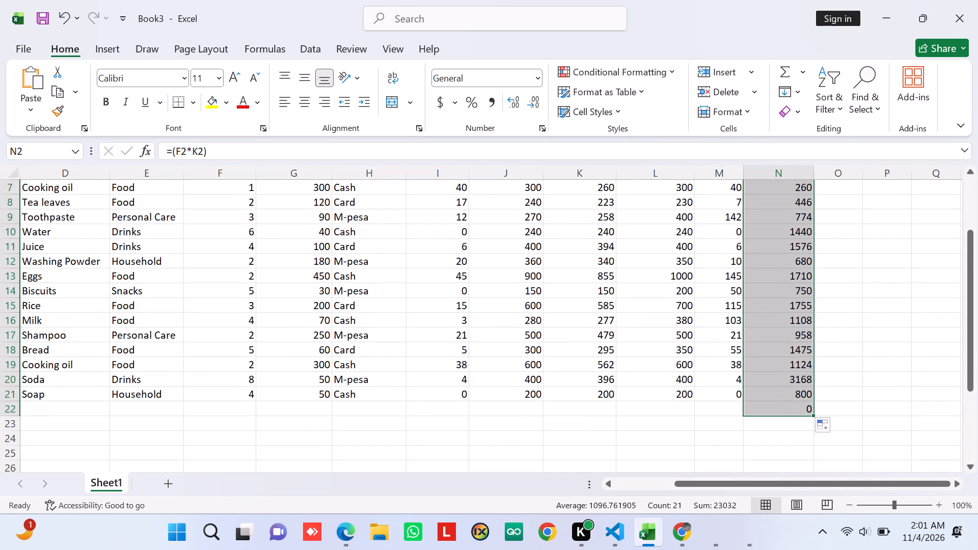
drag(811, 415, 819, 401)
scroll(819, 331, up, 1)
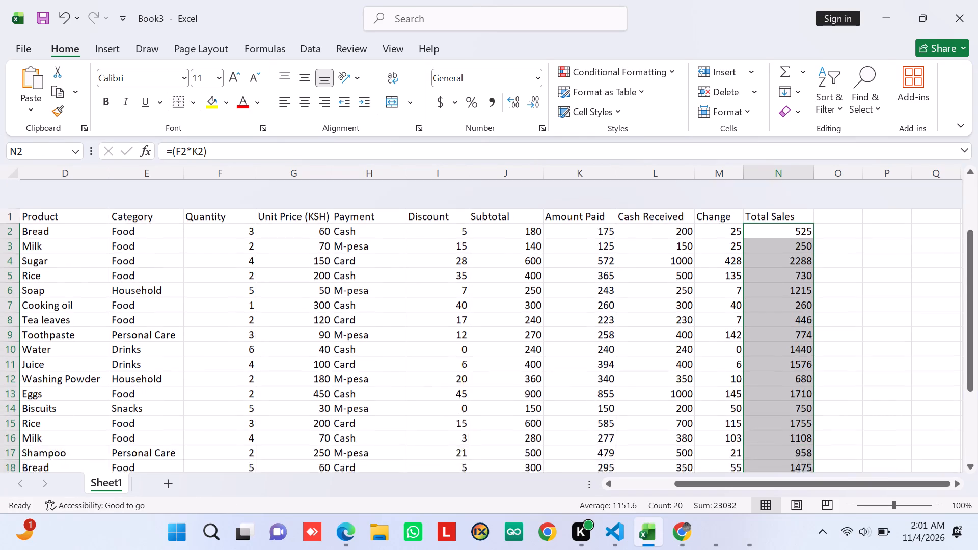
scroll(819, 331, up, 1)
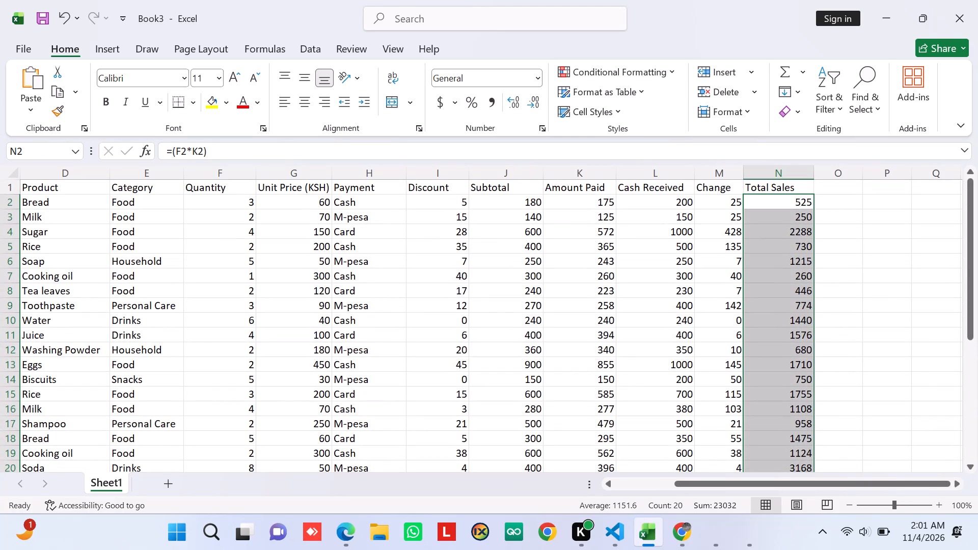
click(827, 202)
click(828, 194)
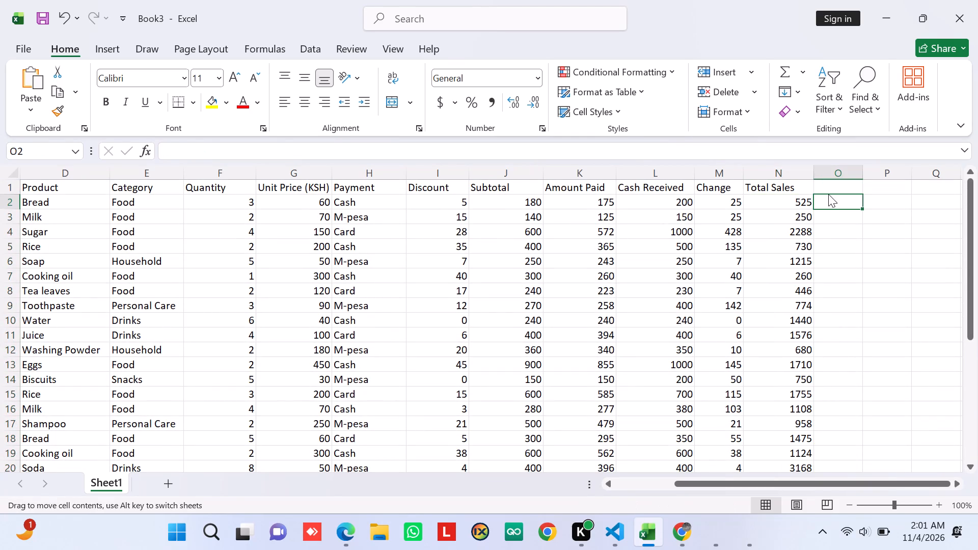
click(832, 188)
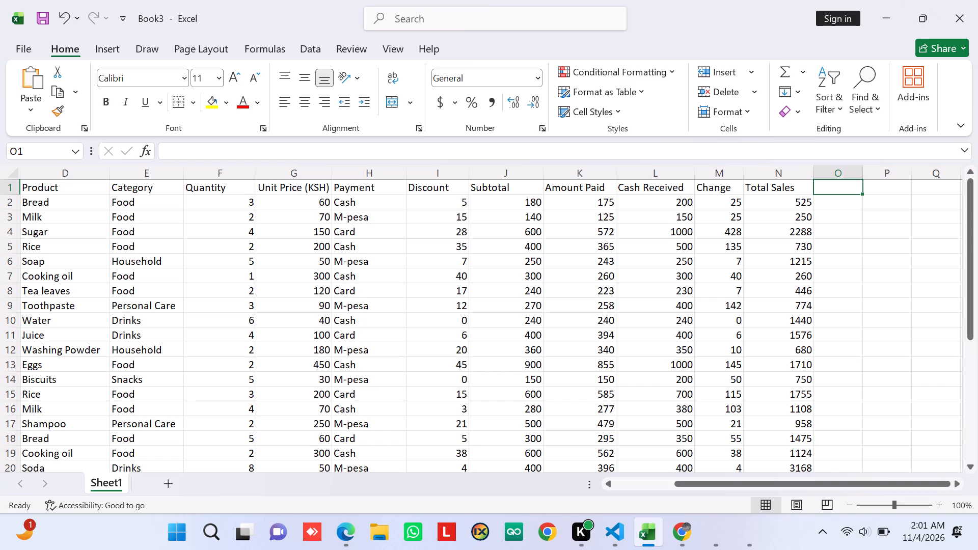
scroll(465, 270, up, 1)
Open the total sales formula in N2 for editing.
triple_click(807, 205)
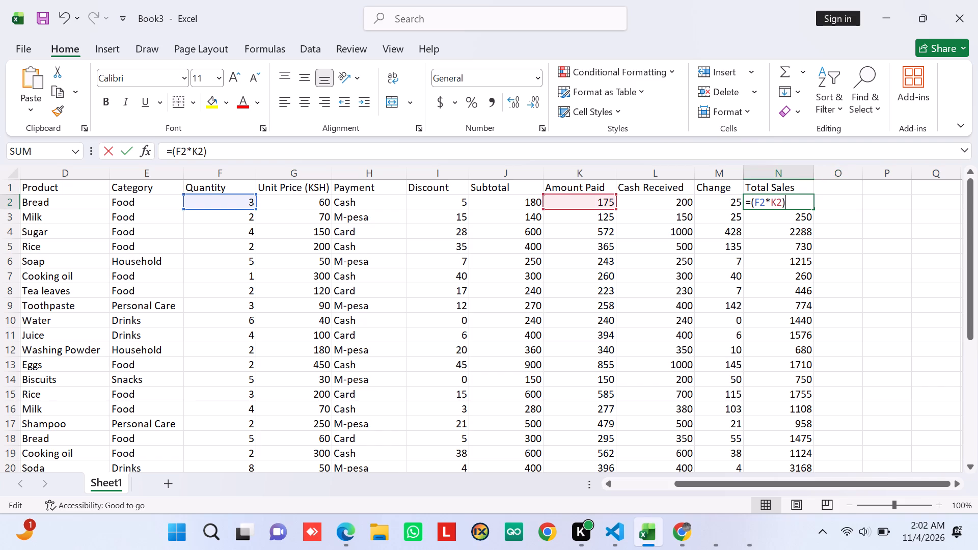
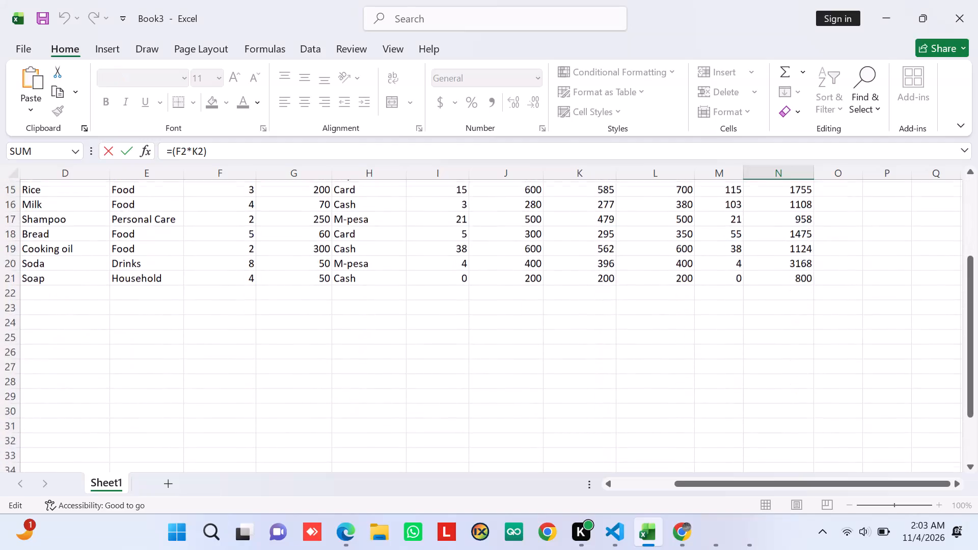
Close the N2 formula unchanged and examine the entries and formulas in the Total Sales, Cash Received, Amount Paid and Change columns.
scroll(807, 205, up, 3)
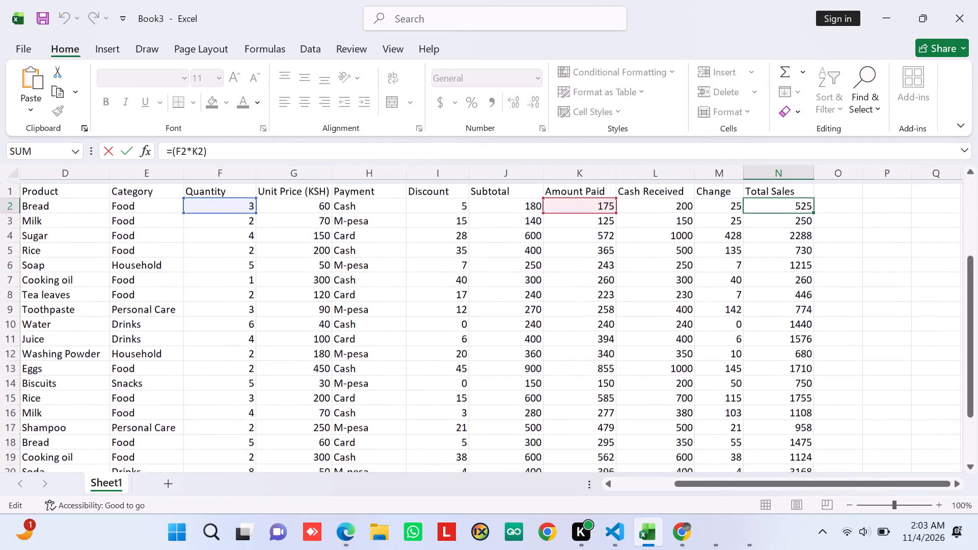
scroll(807, 205, down, 1)
scroll(807, 205, up, 1)
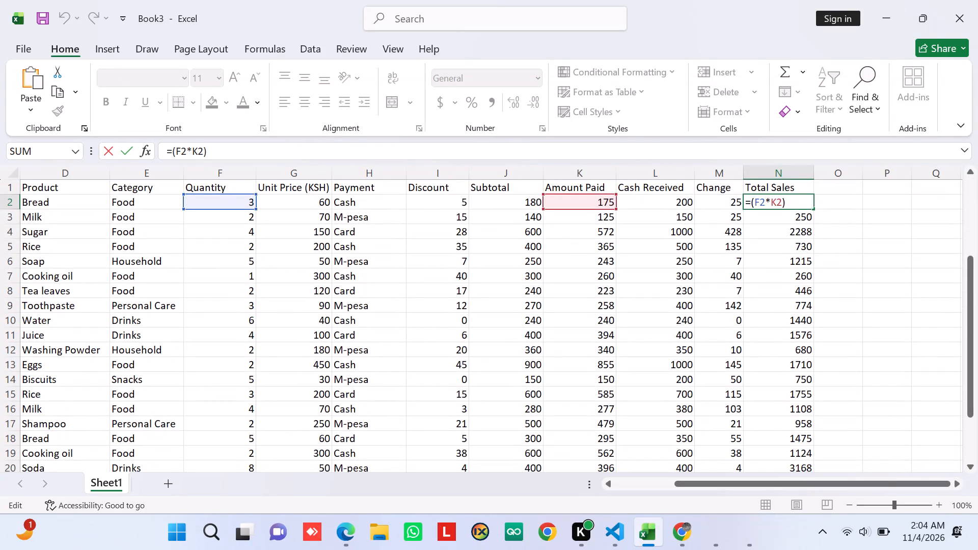
click(804, 219)
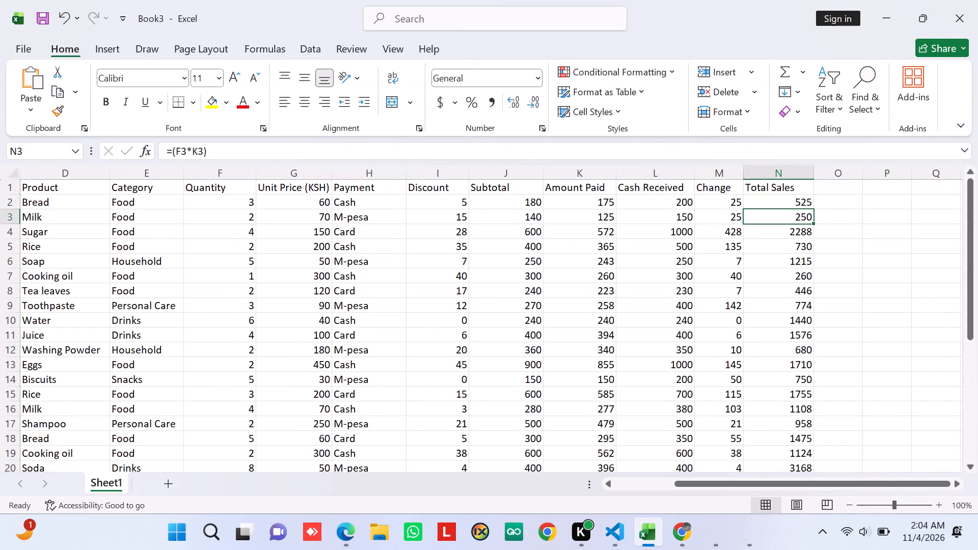
click(685, 239)
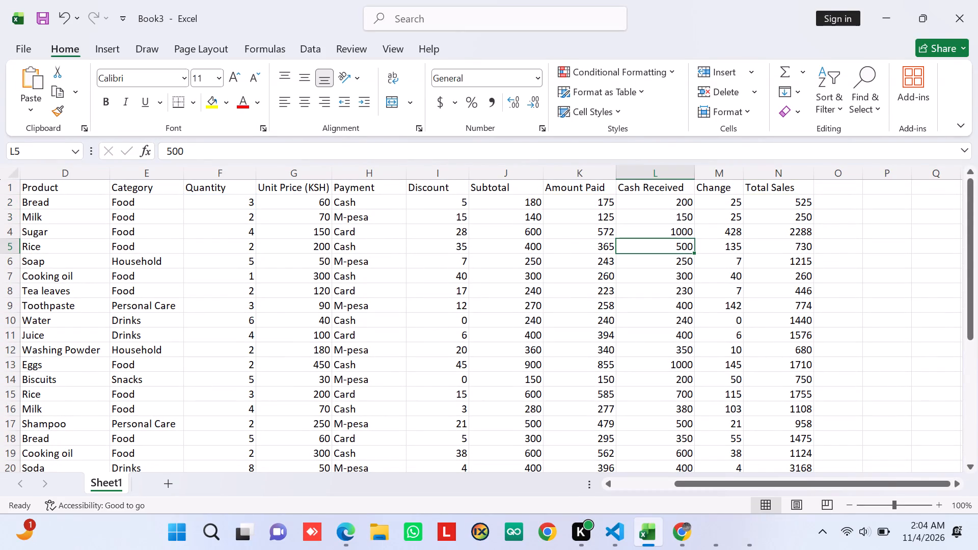
click(603, 260)
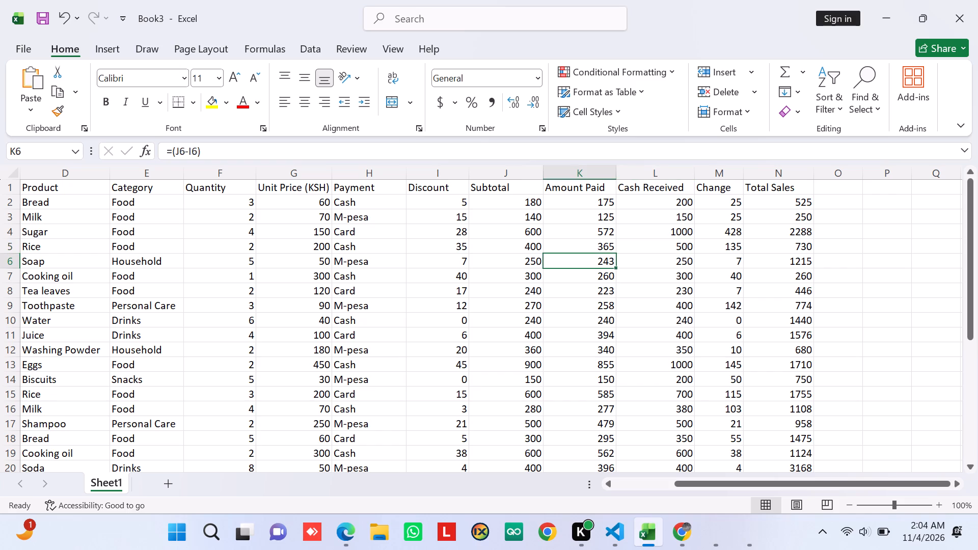
click(719, 205)
click(719, 205)
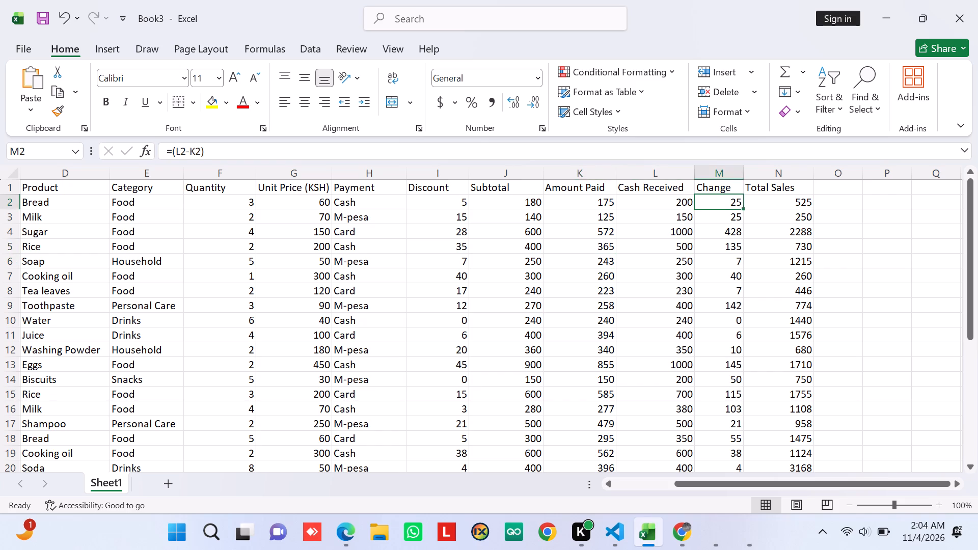
click(719, 205)
click(600, 250)
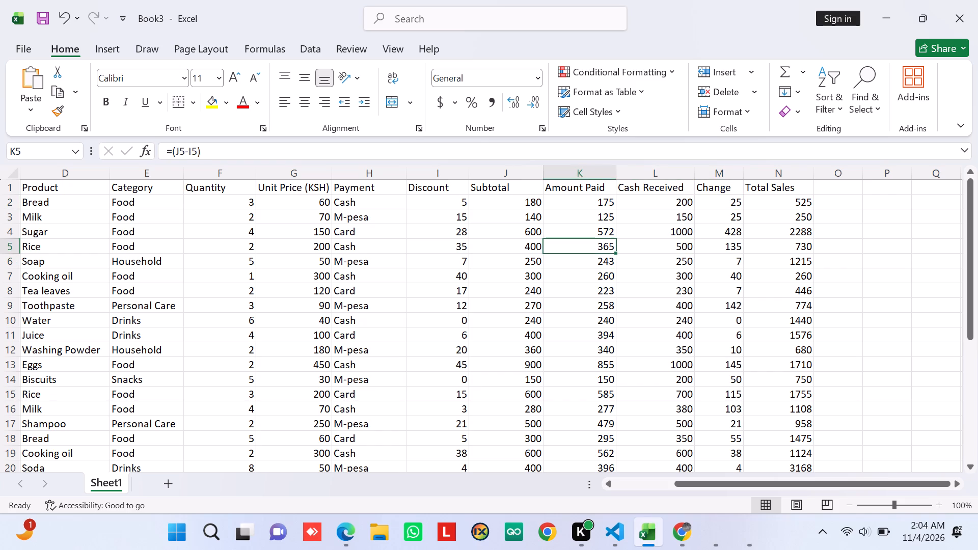
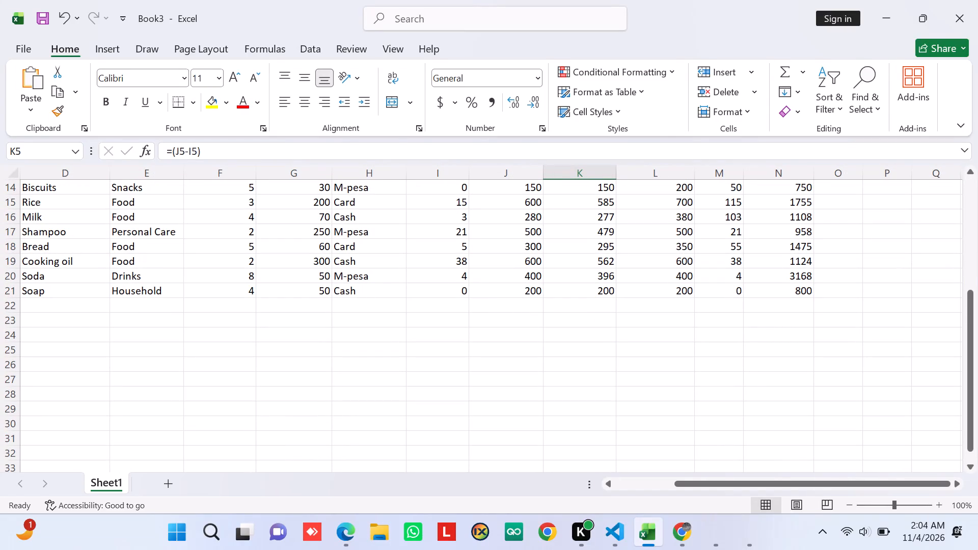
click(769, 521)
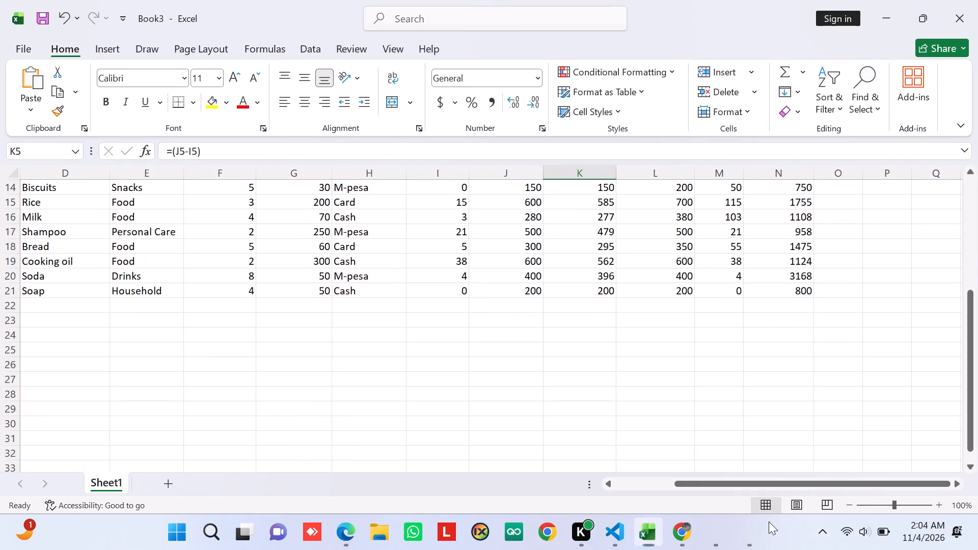